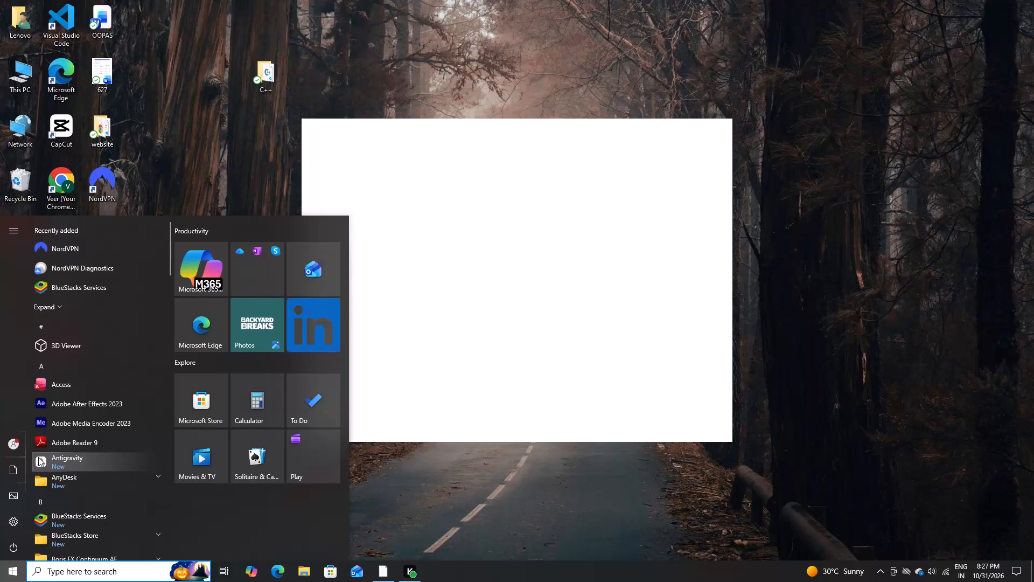
Find Adobe After Effects 2023 through the system search and launch it.
{"action": "type", "text": "aft"}
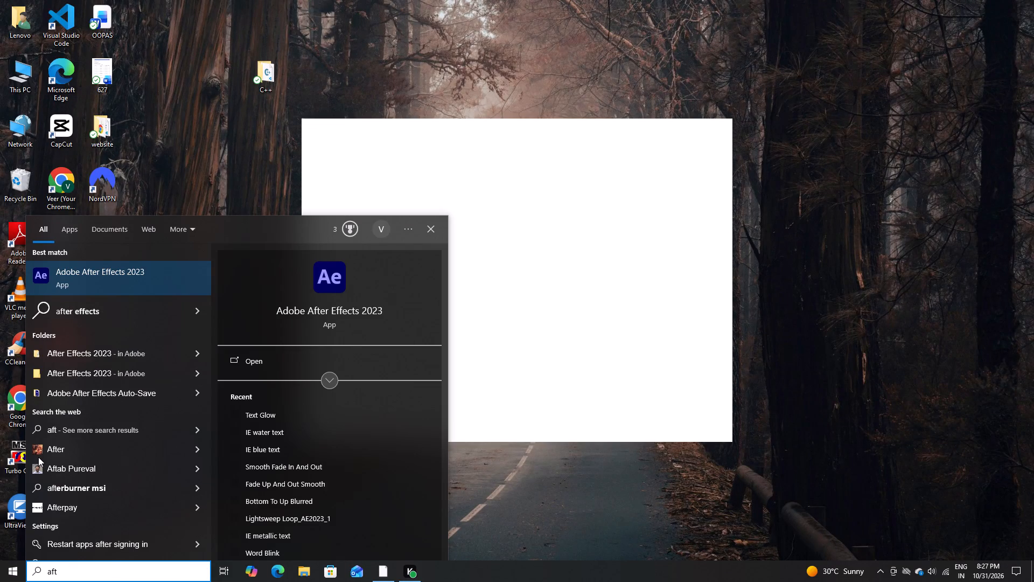
{"action": "left_click", "coordinate": [126, 271]}
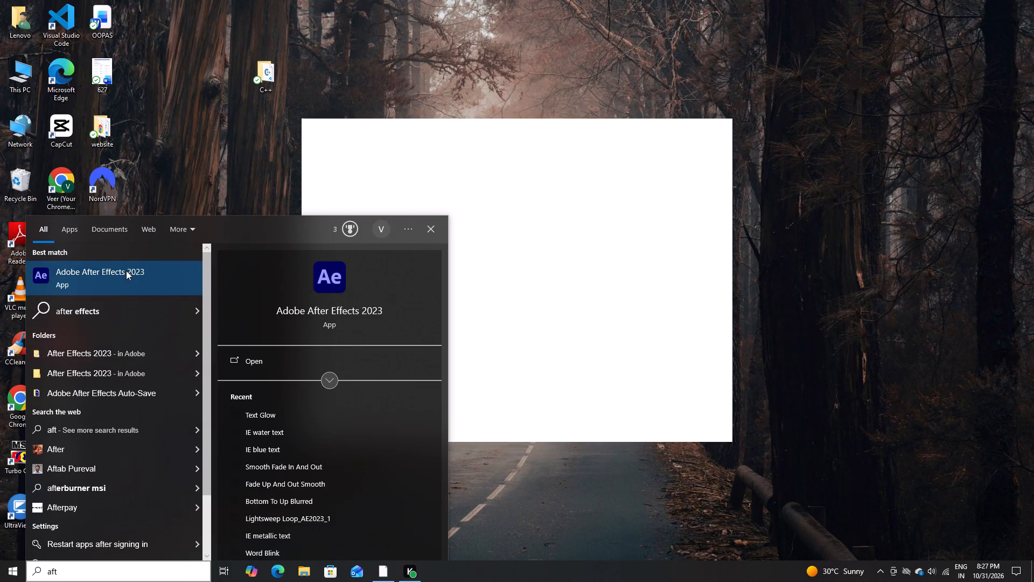
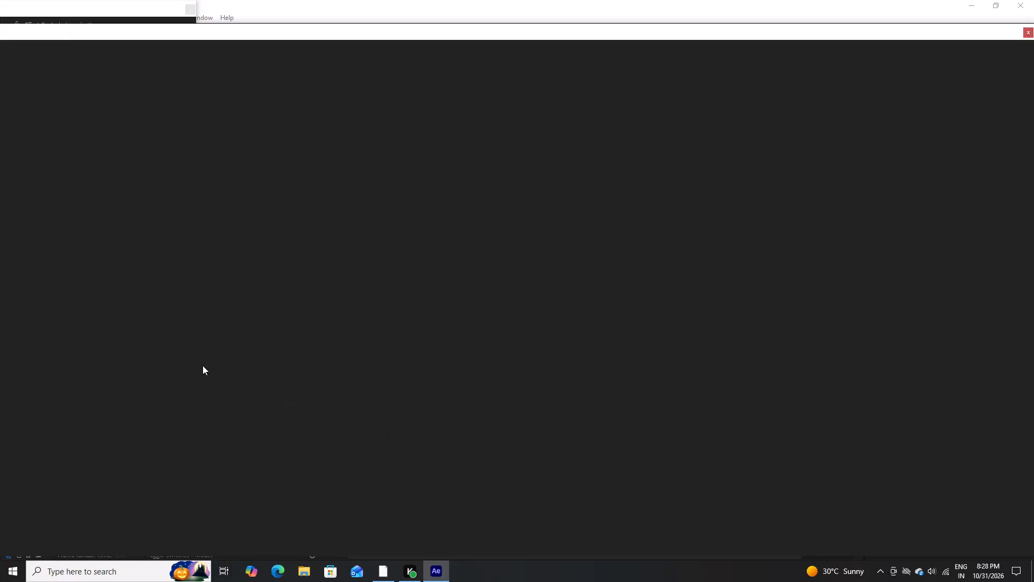
Create a new 1080 x 1440 px composition at 29.97 fps with the default name and a black background.
{"action": "double_click", "coordinate": [18, 145]}
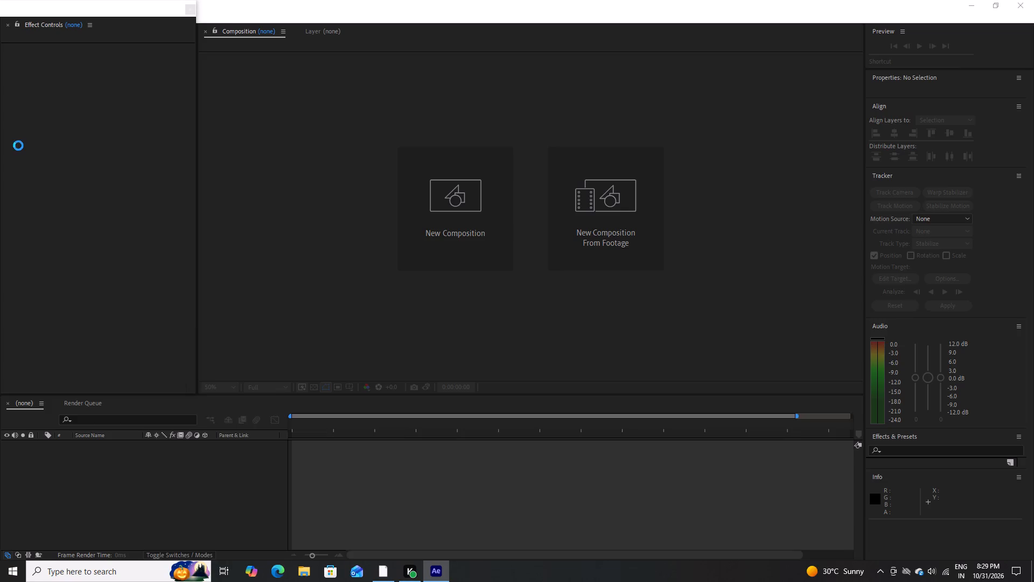
{"action": "left_click", "coordinate": [439, 197]}
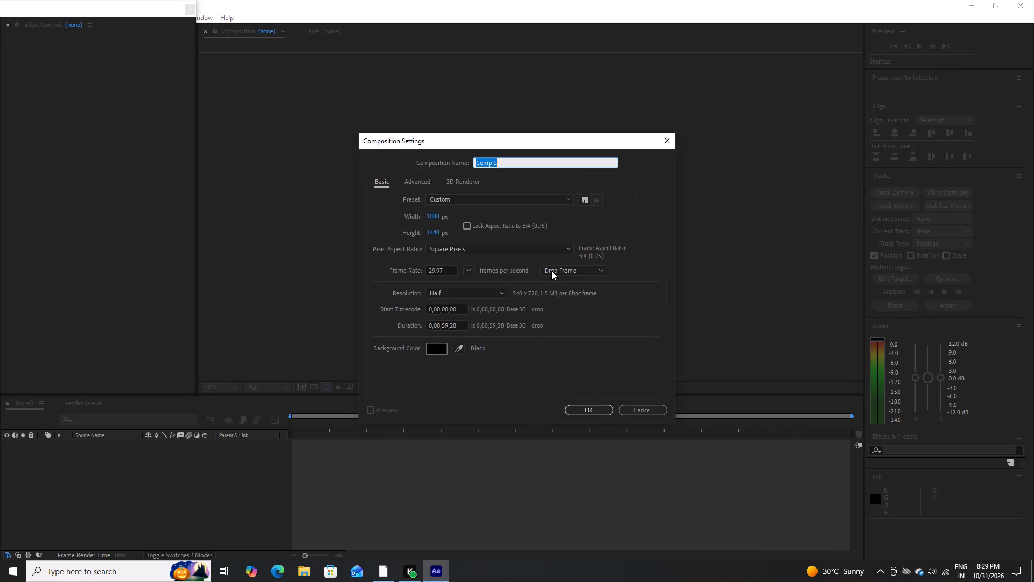
{"action": "left_click", "coordinate": [571, 412]}
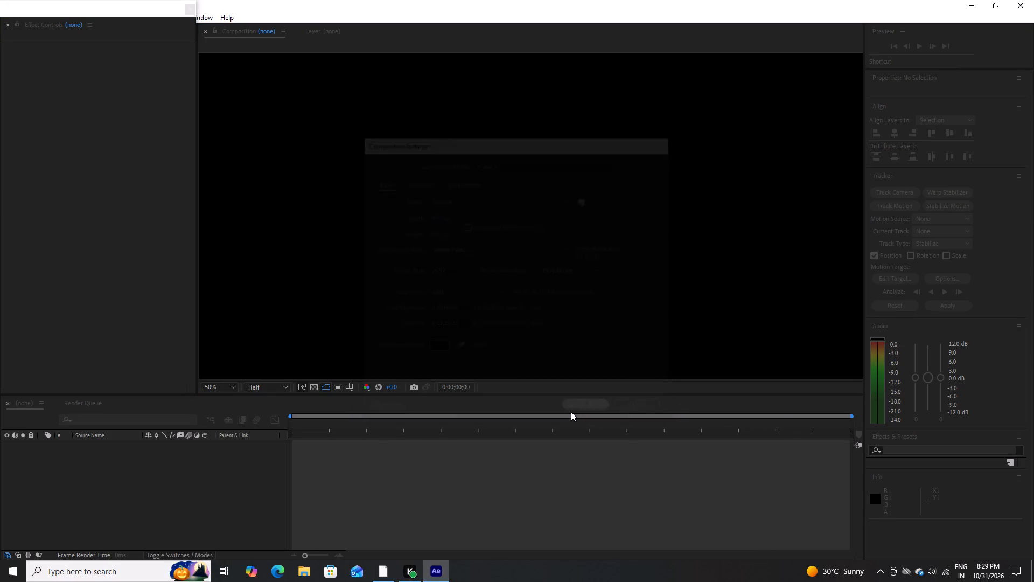
{"action": "scroll", "coordinate": [441, 209], "scroll_direction": "down", "scroll_amount": 4}
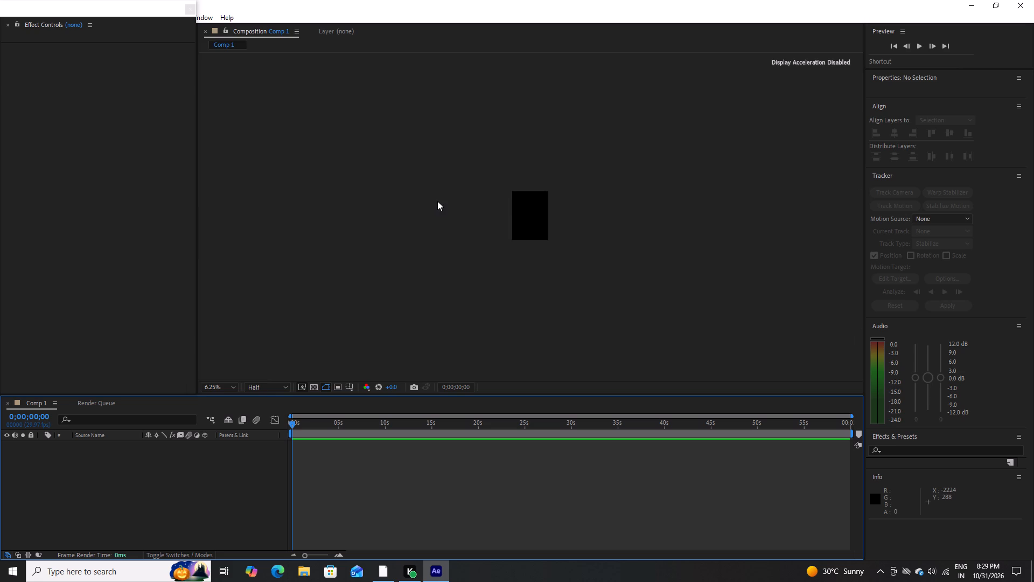
{"action": "scroll", "coordinate": [438, 203], "scroll_direction": "up", "scroll_amount": 3}
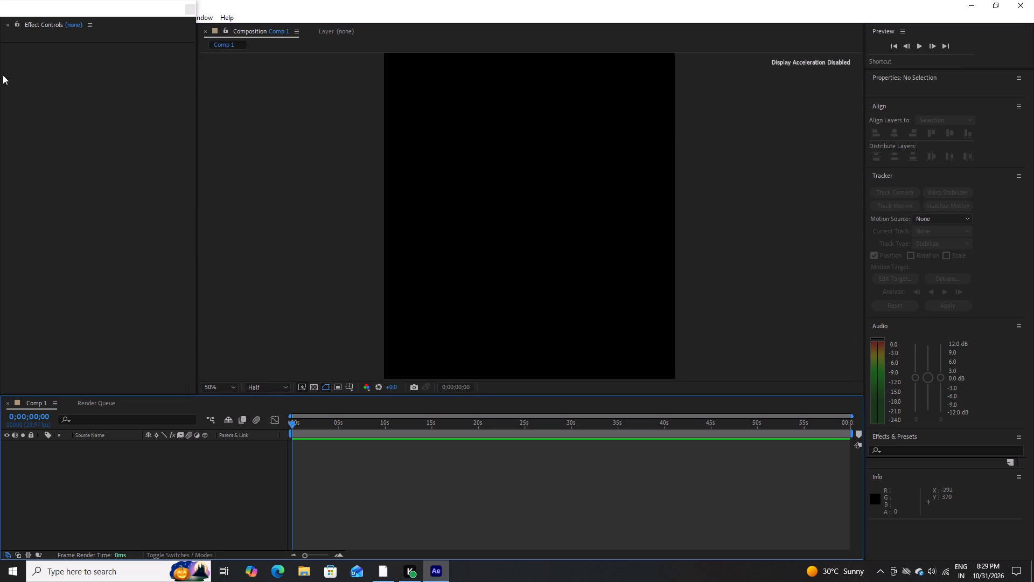
Close the floating Effect Controls window that covers the project contents.
{"action": "left_click", "coordinate": [187, 8]}
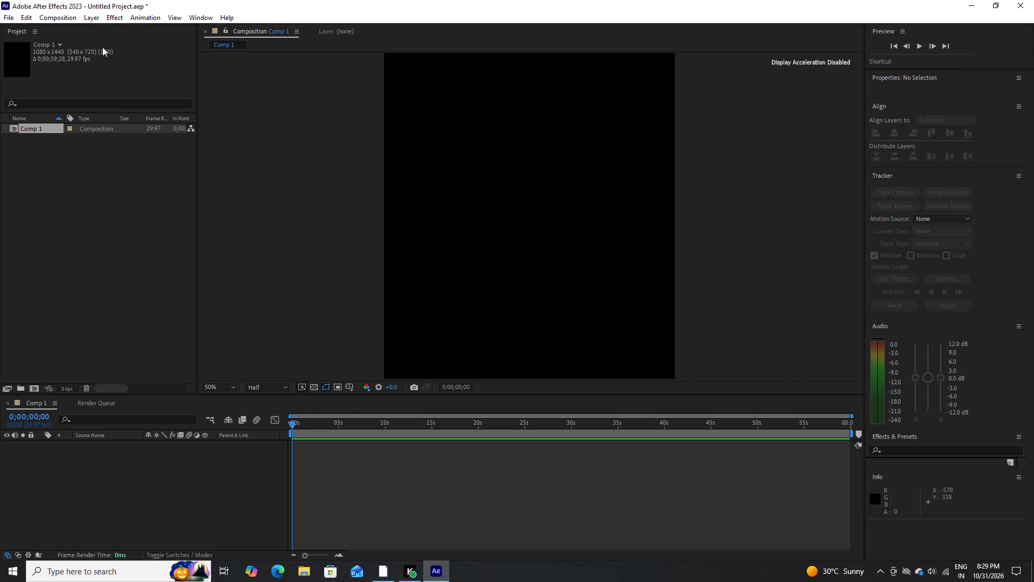
Add a text layer to the composition with the text "DAMN BRO".
{"action": "right_click", "coordinate": [135, 489]}
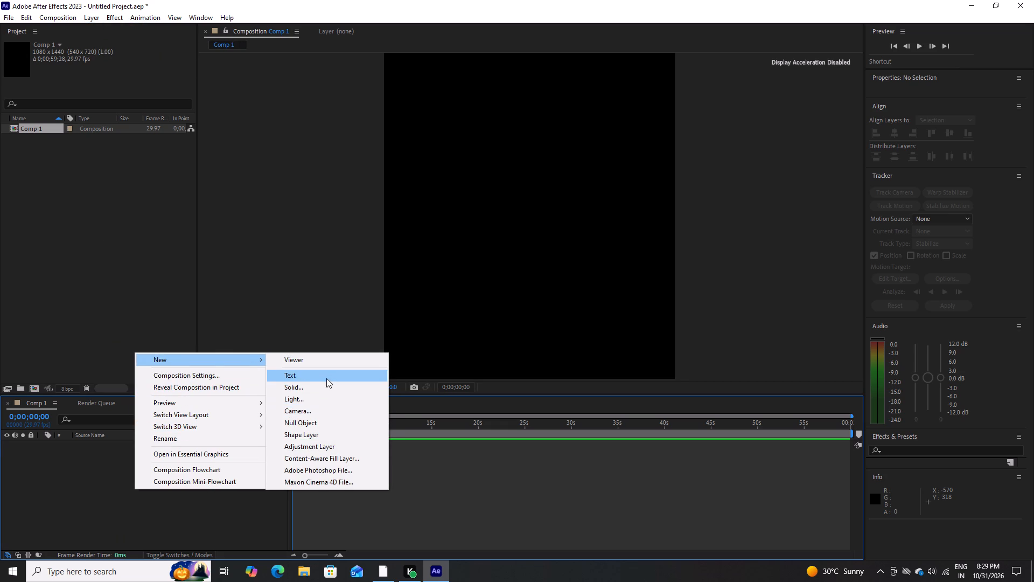
{"action": "left_click", "coordinate": [326, 378]}
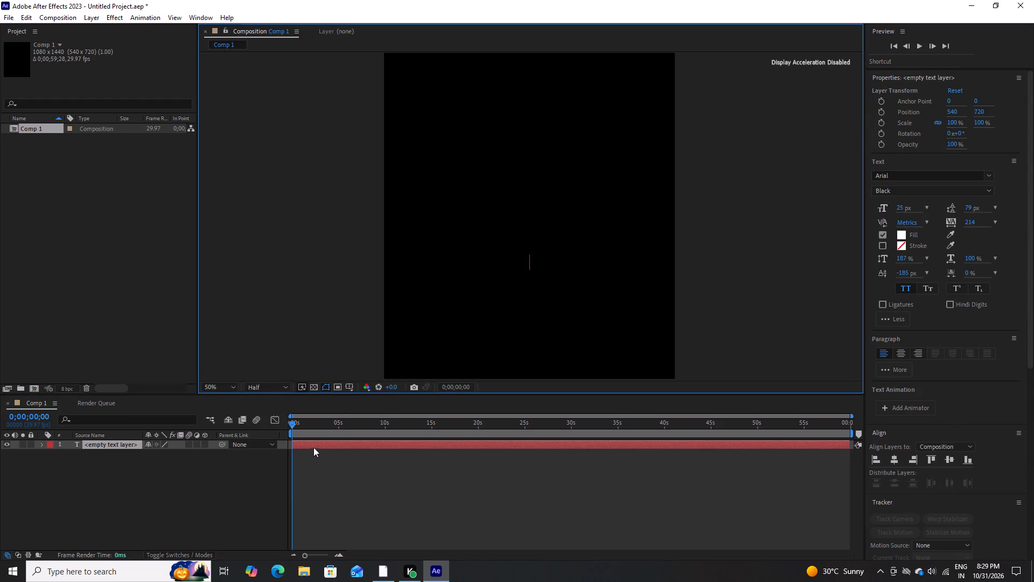
{"action": "left_click", "coordinate": [314, 439]}
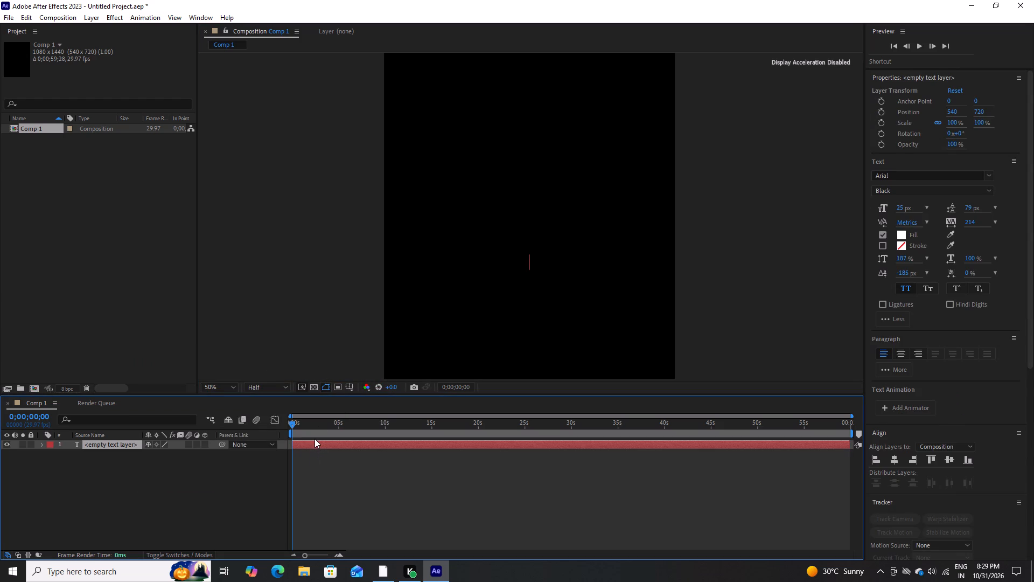
{"action": "type", "text": "DAM"}
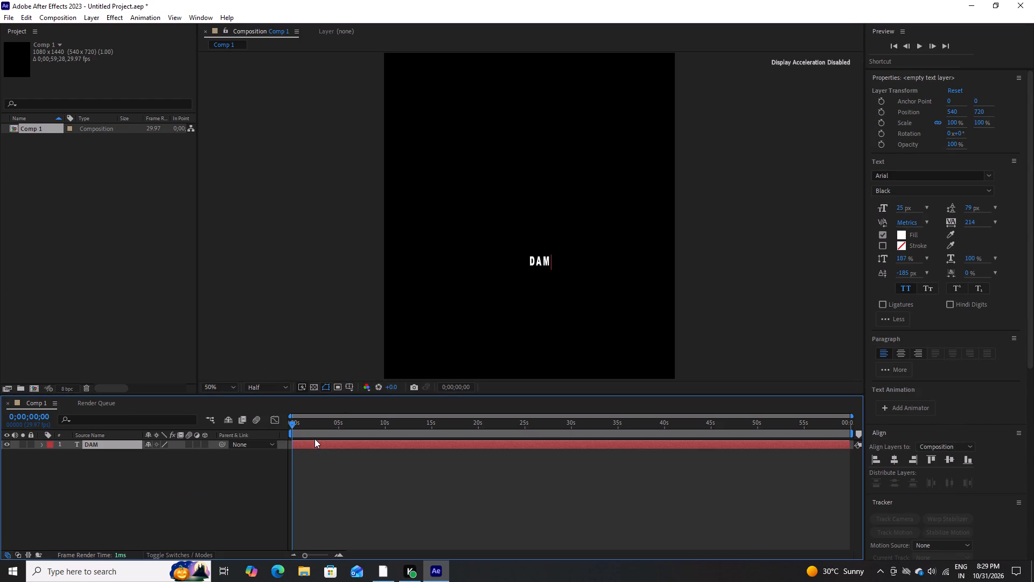
{"action": "type", "text": "N"}
{"action": "key", "text": "space"}
{"action": "type", "text": "BRO"}
{"action": "left_click", "coordinate": [338, 449]}
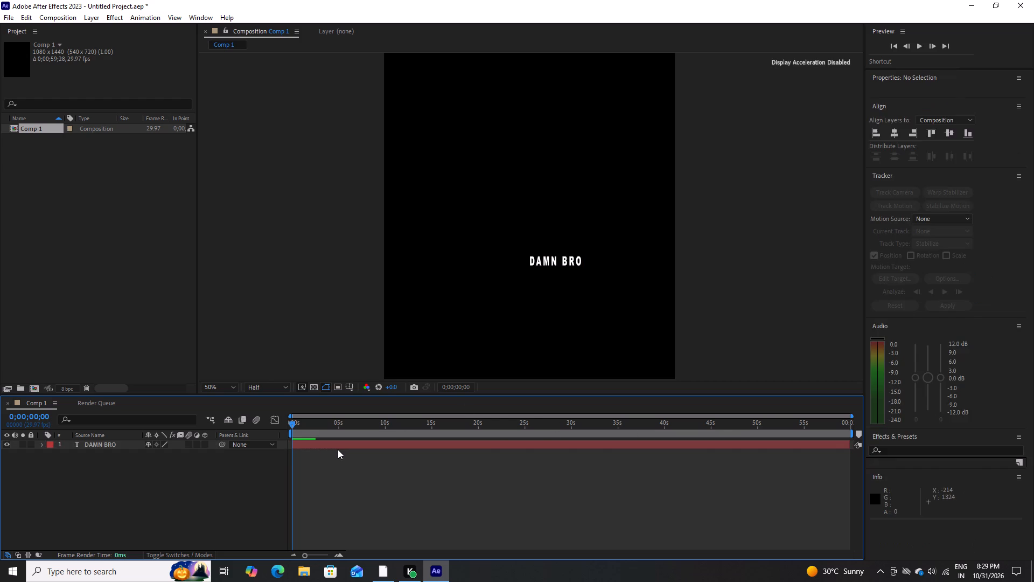
Centre the DAMN BRO text layer horizontally and vertically in the composition.
{"action": "left_click", "coordinate": [338, 447]}
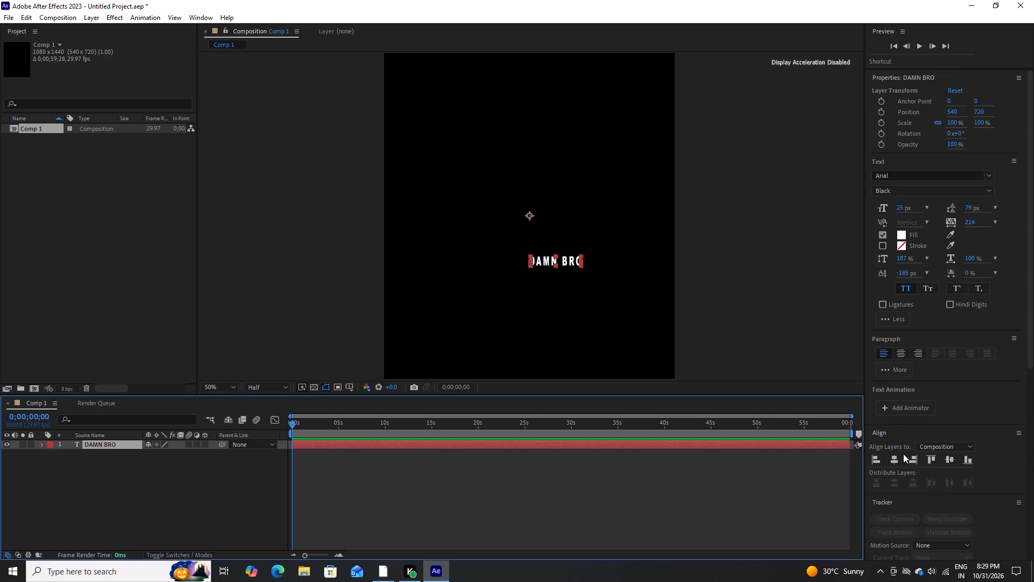
{"action": "left_click", "coordinate": [894, 458]}
{"action": "left_click", "coordinate": [945, 461]}
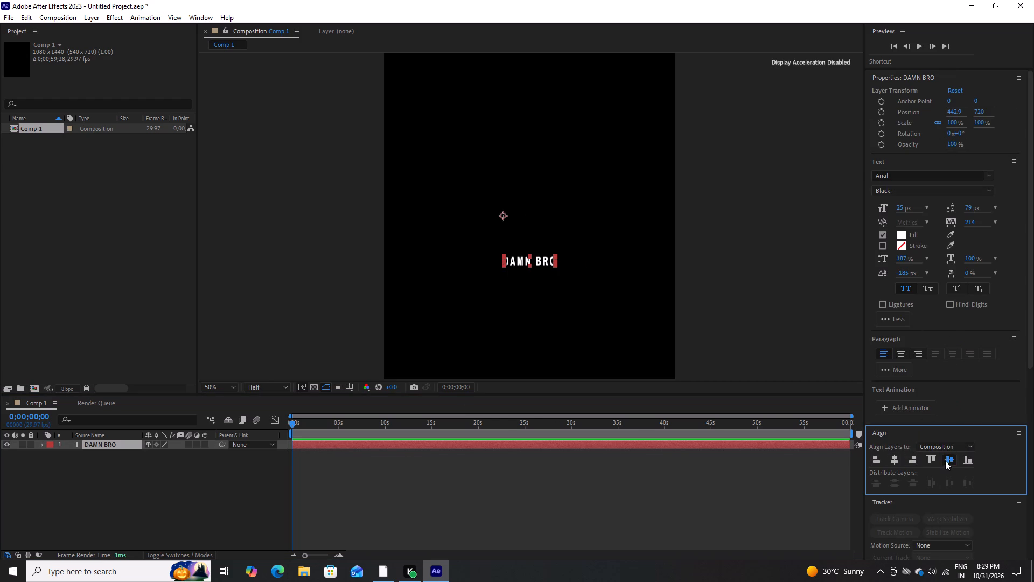
{"action": "left_click", "coordinate": [471, 484]}
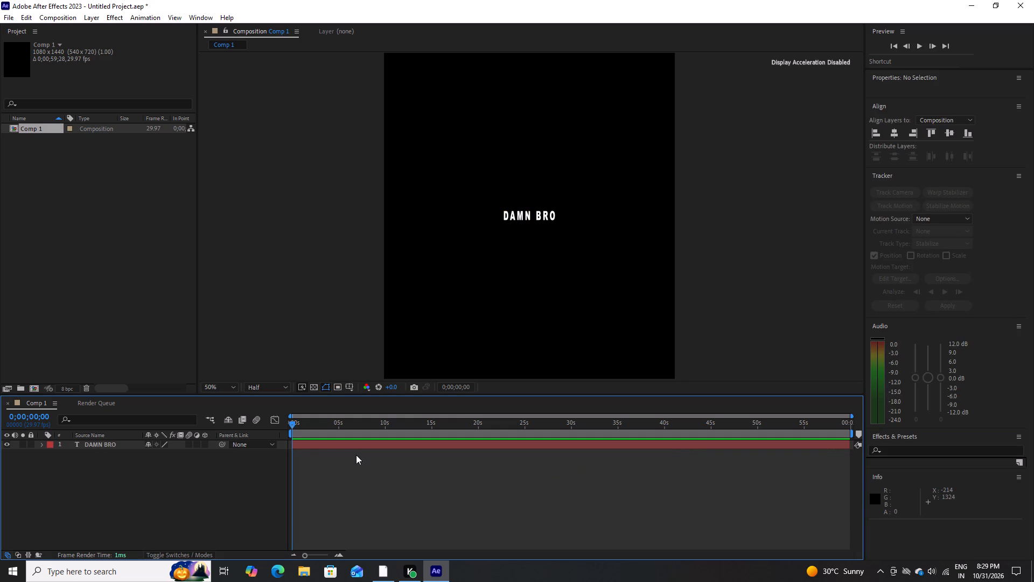
Find the Deep Glow effect by searching for "dee" and apply it to the DAMN BRO text layer.
{"action": "left_click", "coordinate": [340, 449]}
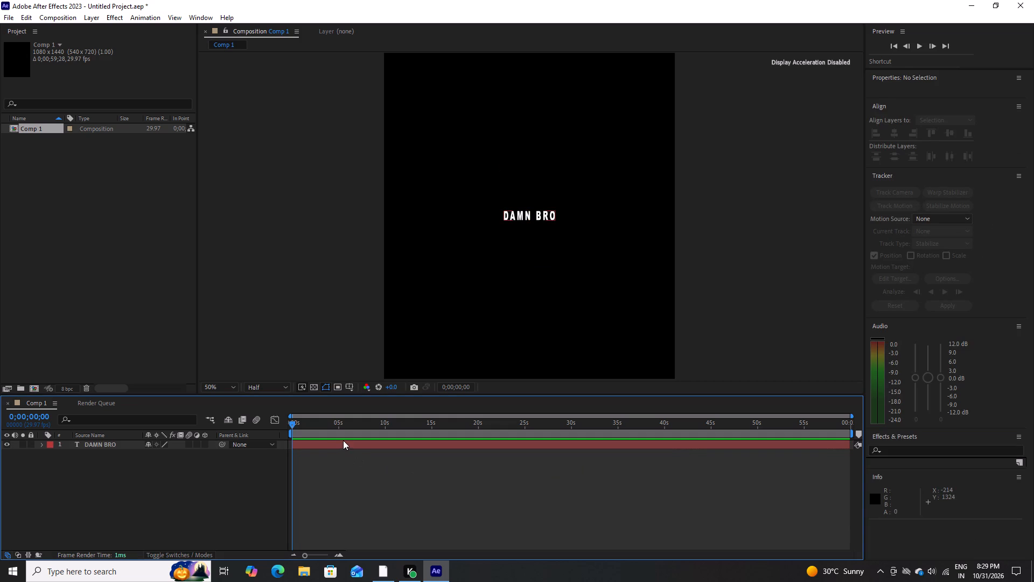
{"action": "left_click", "coordinate": [343, 440]}
{"action": "scroll", "coordinate": [926, 408], "scroll_direction": "up", "scroll_amount": 1}
{"action": "scroll", "coordinate": [926, 408], "scroll_direction": "down", "scroll_amount": 3}
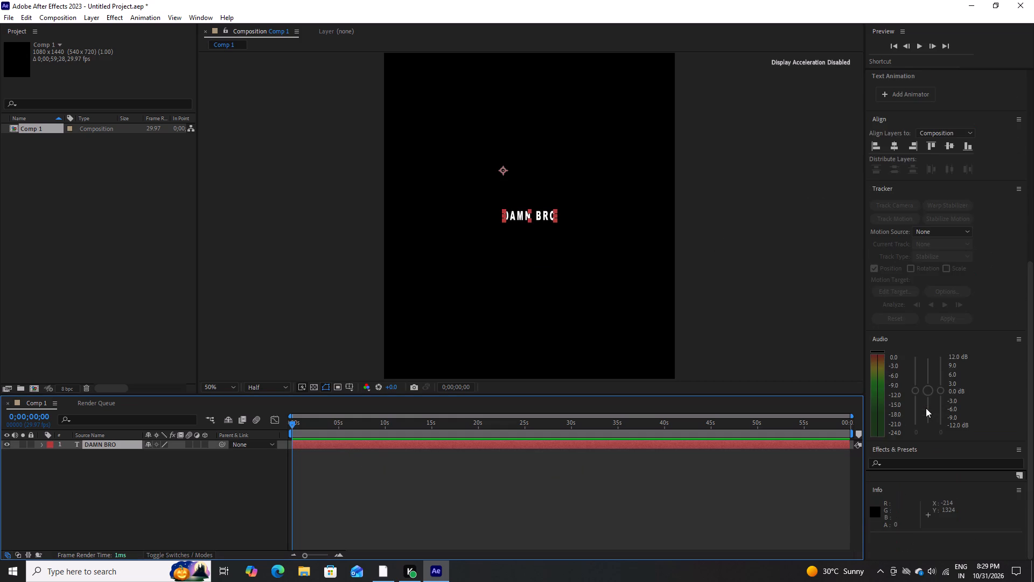
{"action": "scroll", "coordinate": [921, 407], "scroll_direction": "down", "scroll_amount": 1}
{"action": "scroll", "coordinate": [921, 407], "scroll_direction": "up", "scroll_amount": 1}
{"action": "scroll", "coordinate": [921, 407], "scroll_direction": "down", "scroll_amount": 3}
{"action": "scroll", "coordinate": [921, 407], "scroll_direction": "up", "scroll_amount": 1}
{"action": "scroll", "coordinate": [904, 370], "scroll_direction": "down", "scroll_amount": 3}
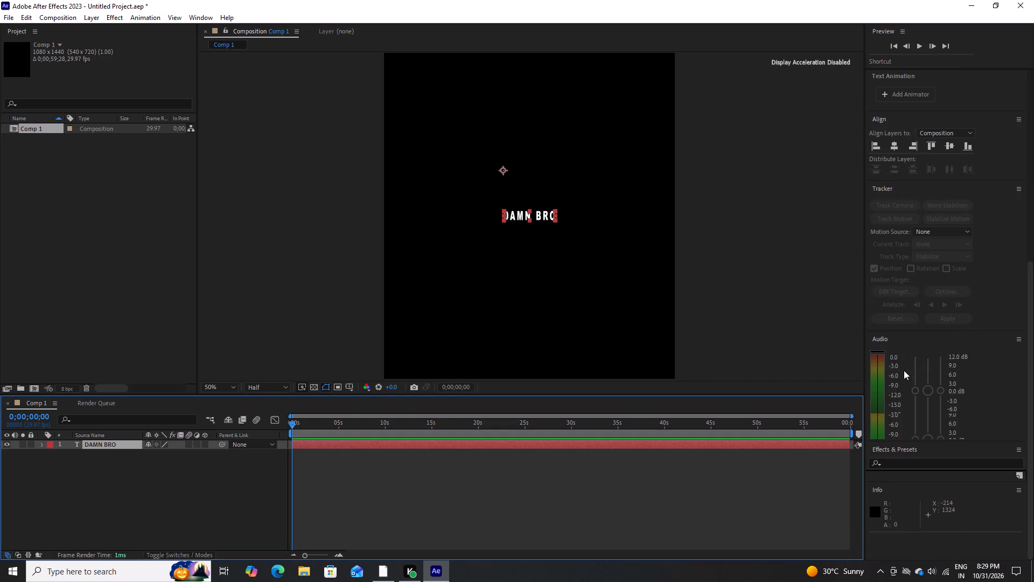
{"action": "left_click", "coordinate": [914, 465]}
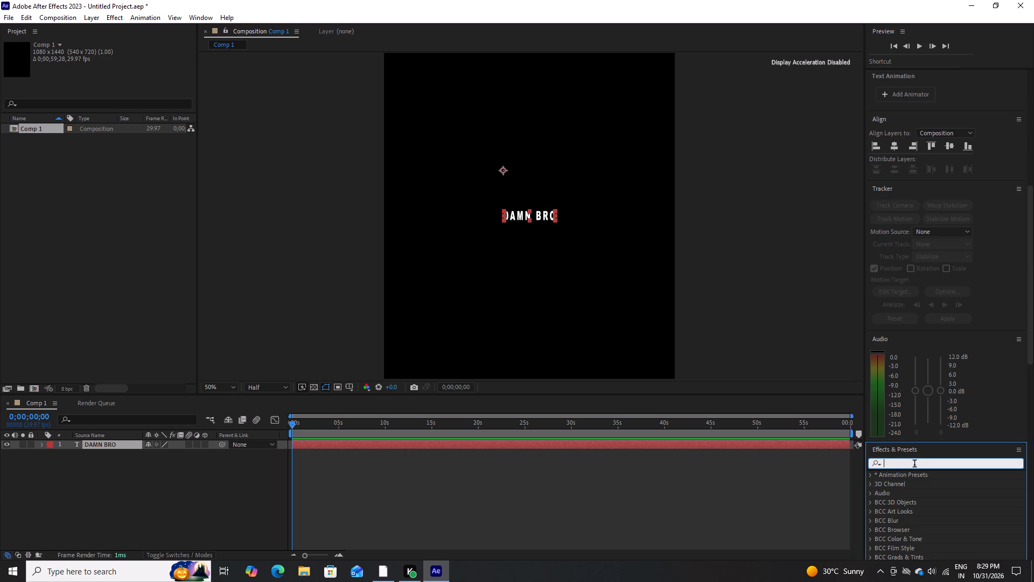
{"action": "type", "text": "dee"}
{"action": "left_click_drag", "start_coordinate": [915, 510], "coordinate": [876, 510]}
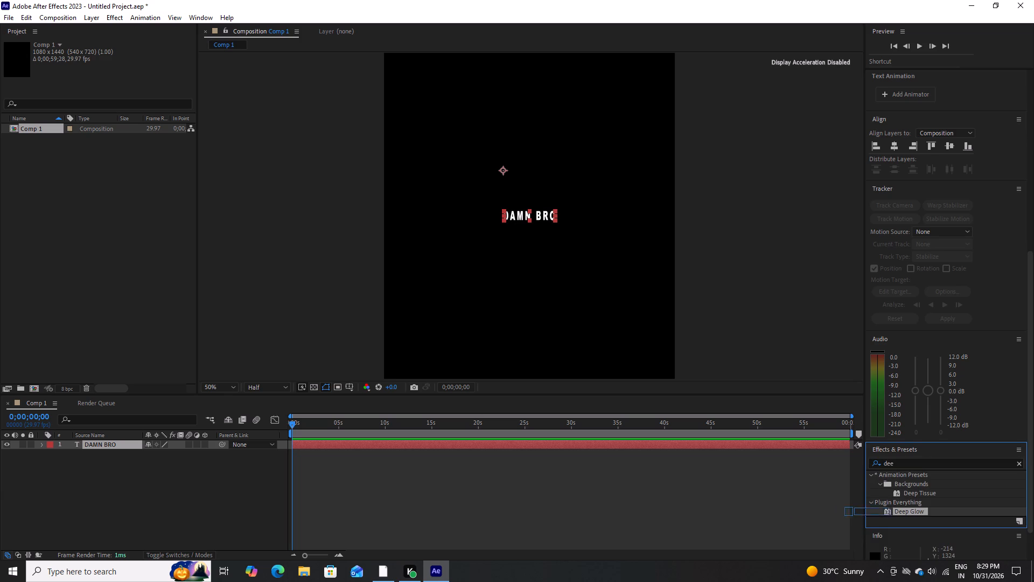
{"action": "left_click_drag", "start_coordinate": [876, 510], "coordinate": [423, 447]}
{"action": "left_click", "coordinate": [423, 447]}
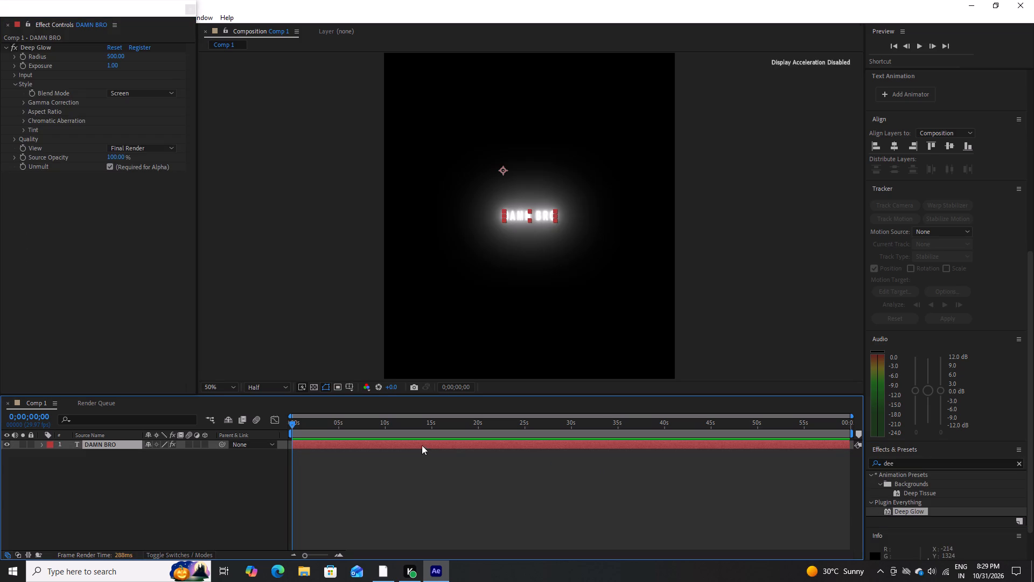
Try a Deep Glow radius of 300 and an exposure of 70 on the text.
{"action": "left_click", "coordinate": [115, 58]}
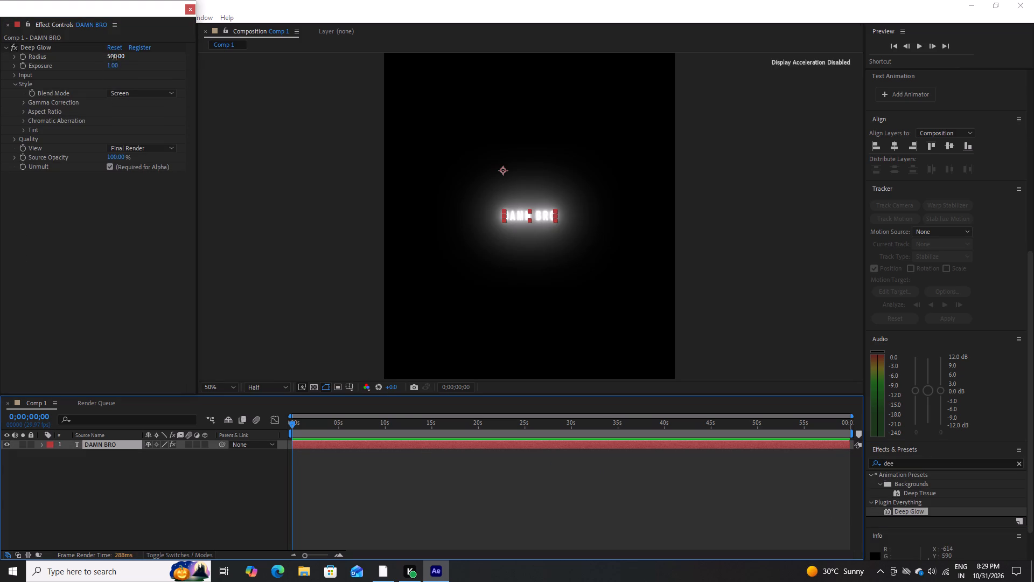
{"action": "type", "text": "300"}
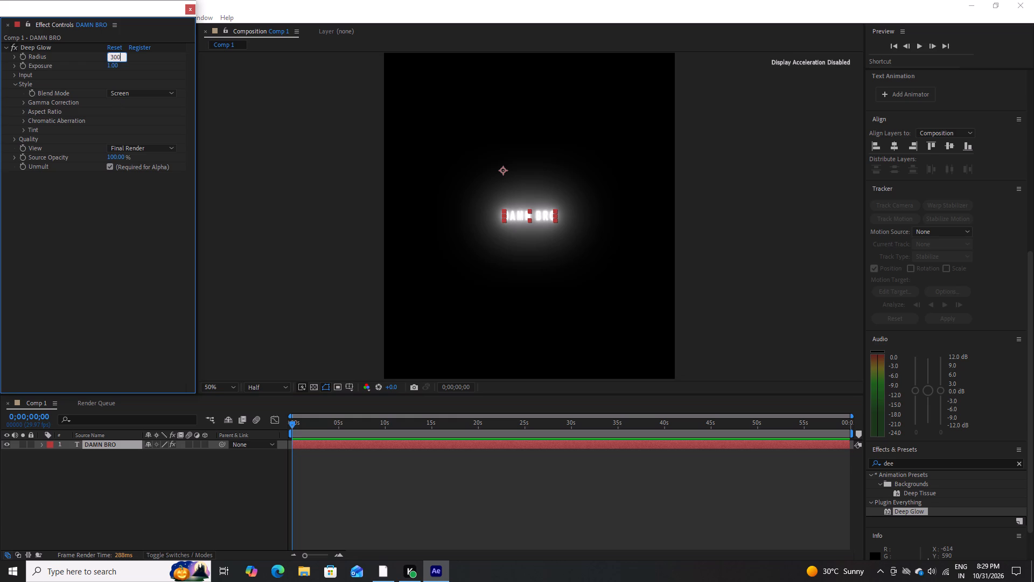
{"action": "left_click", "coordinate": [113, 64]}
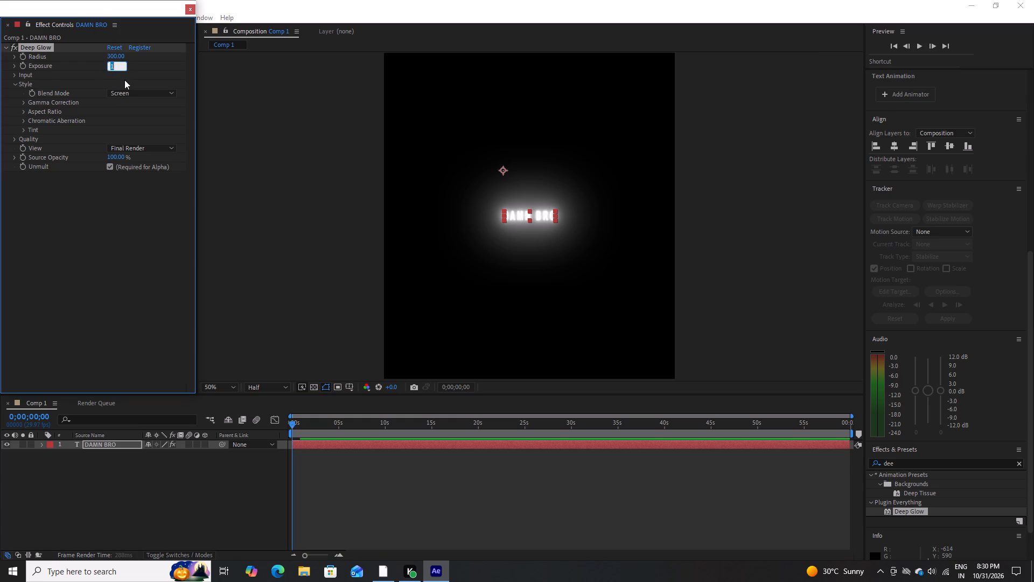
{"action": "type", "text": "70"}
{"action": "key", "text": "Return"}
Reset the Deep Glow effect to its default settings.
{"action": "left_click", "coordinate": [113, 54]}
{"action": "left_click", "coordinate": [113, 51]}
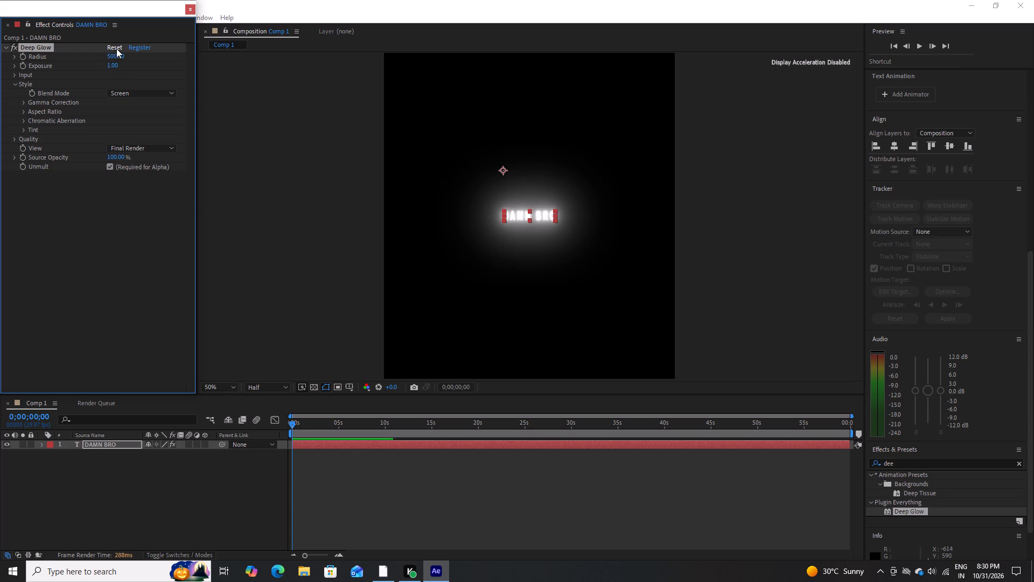
Set the Deep Glow exposure to 0.30 and its radius to 700.
{"action": "left_click", "coordinate": [113, 65]}
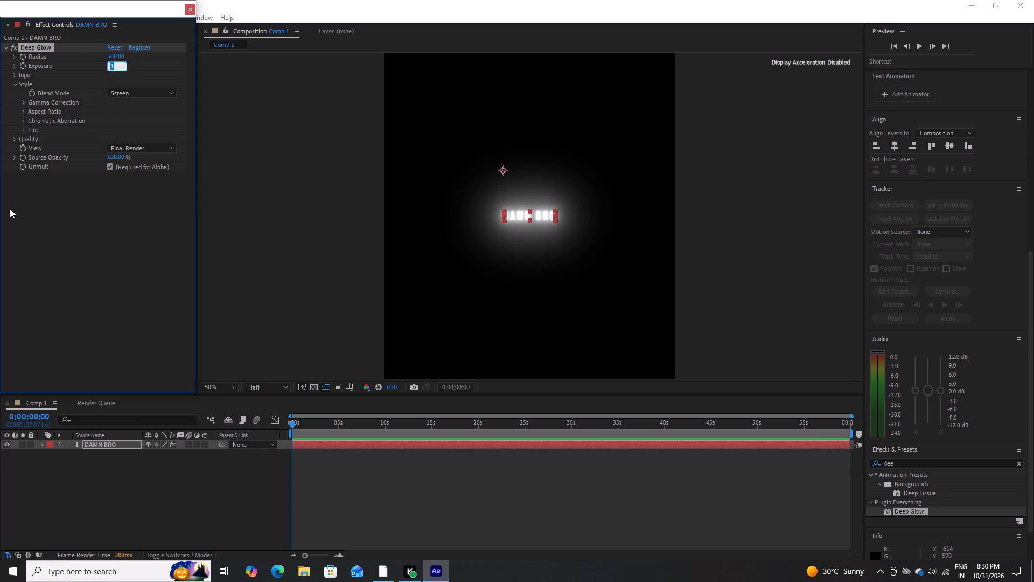
{"action": "type", "text": ".30"}
{"action": "key", "text": "Return"}
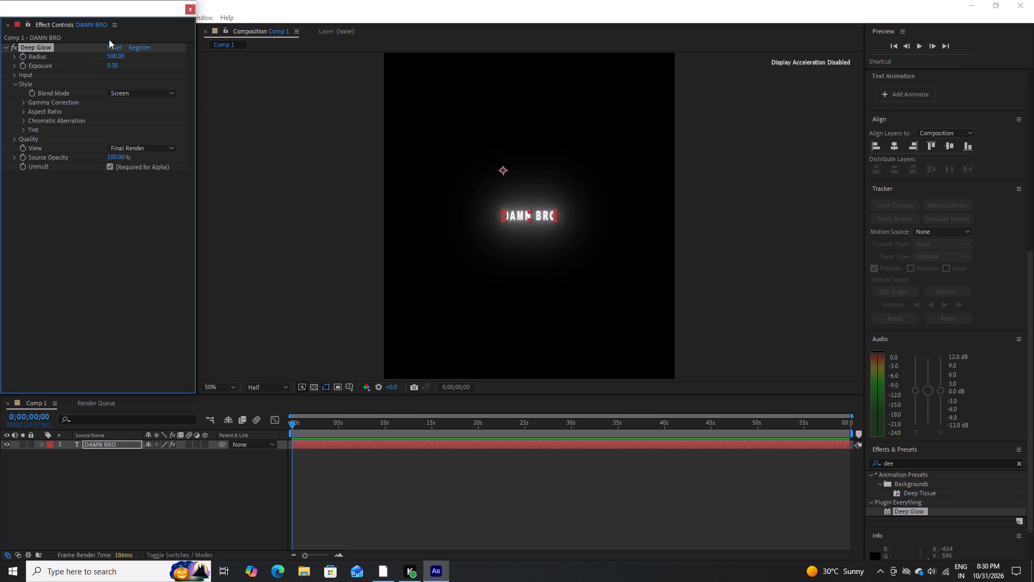
{"action": "left_click", "coordinate": [115, 55]}
{"action": "type", "text": "700"}
{"action": "key", "text": "Return"}
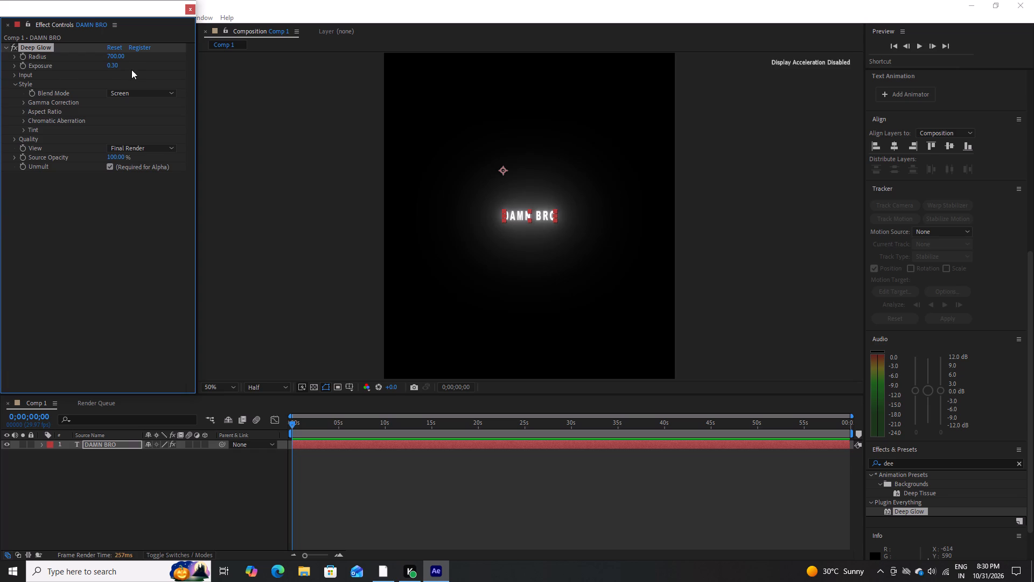
Fine-tune the Deep Glow exposure on the text, trying values of about 0.52 and 0.42 along the way.
{"action": "left_click_drag", "start_coordinate": [110, 66], "coordinate": [129, 73]}
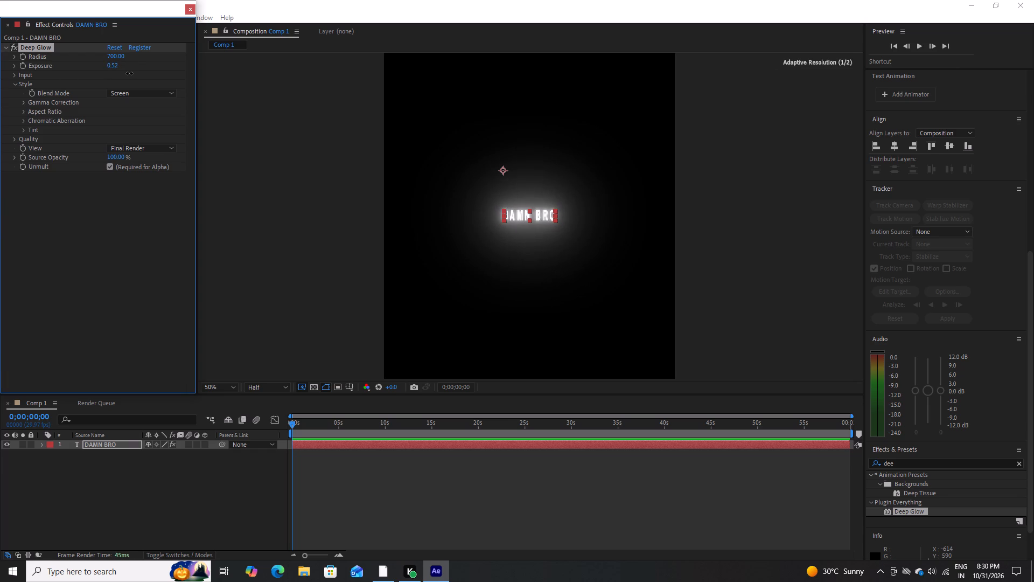
{"action": "left_click_drag", "start_coordinate": [129, 73], "coordinate": [132, 82]}
{"action": "left_click_drag", "start_coordinate": [132, 82], "coordinate": [125, 84]}
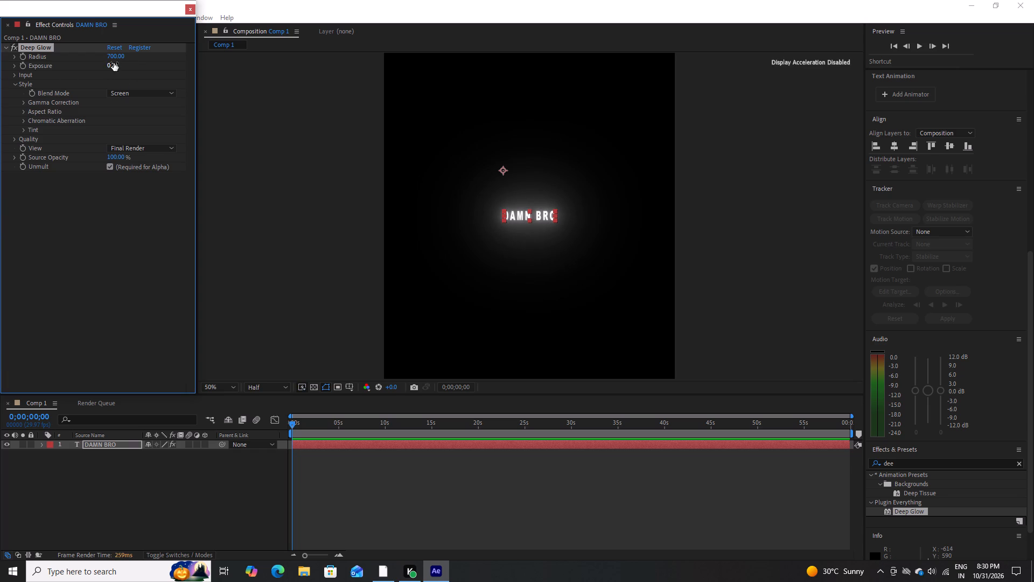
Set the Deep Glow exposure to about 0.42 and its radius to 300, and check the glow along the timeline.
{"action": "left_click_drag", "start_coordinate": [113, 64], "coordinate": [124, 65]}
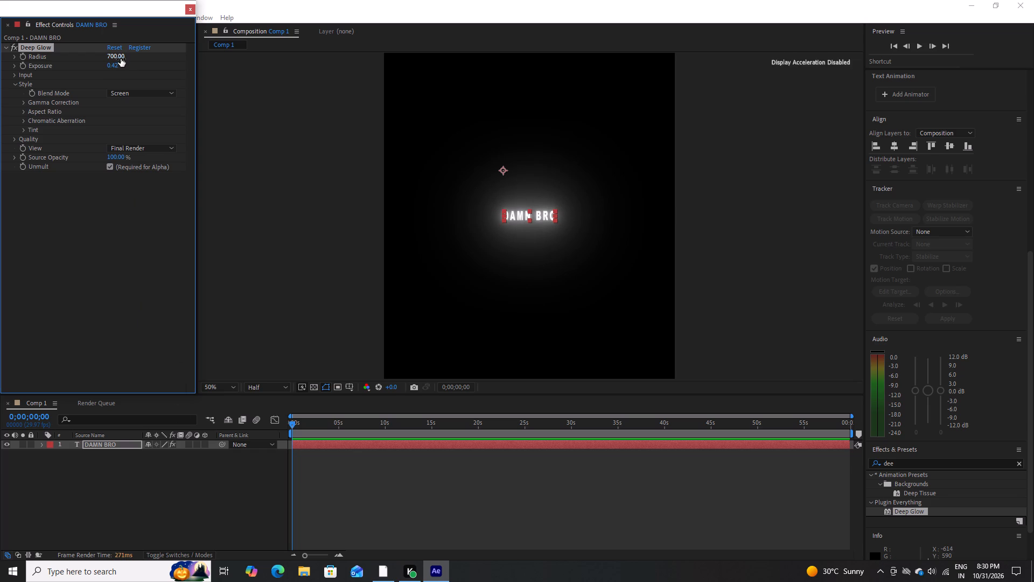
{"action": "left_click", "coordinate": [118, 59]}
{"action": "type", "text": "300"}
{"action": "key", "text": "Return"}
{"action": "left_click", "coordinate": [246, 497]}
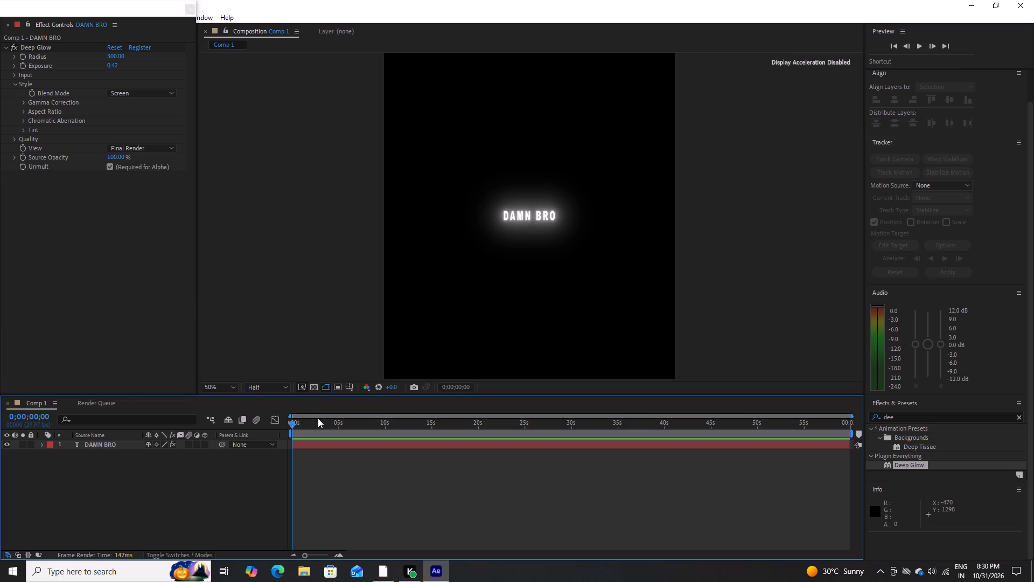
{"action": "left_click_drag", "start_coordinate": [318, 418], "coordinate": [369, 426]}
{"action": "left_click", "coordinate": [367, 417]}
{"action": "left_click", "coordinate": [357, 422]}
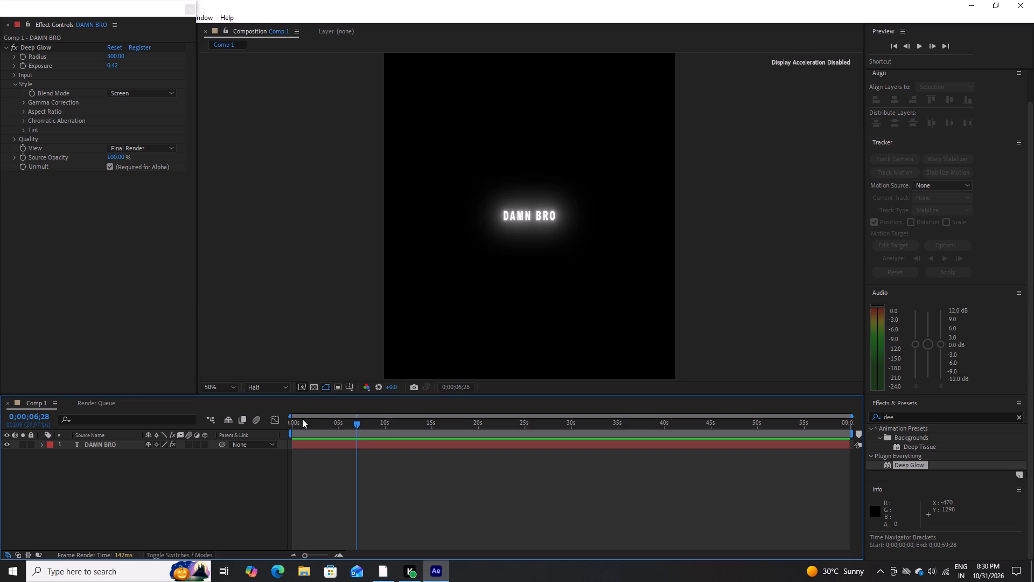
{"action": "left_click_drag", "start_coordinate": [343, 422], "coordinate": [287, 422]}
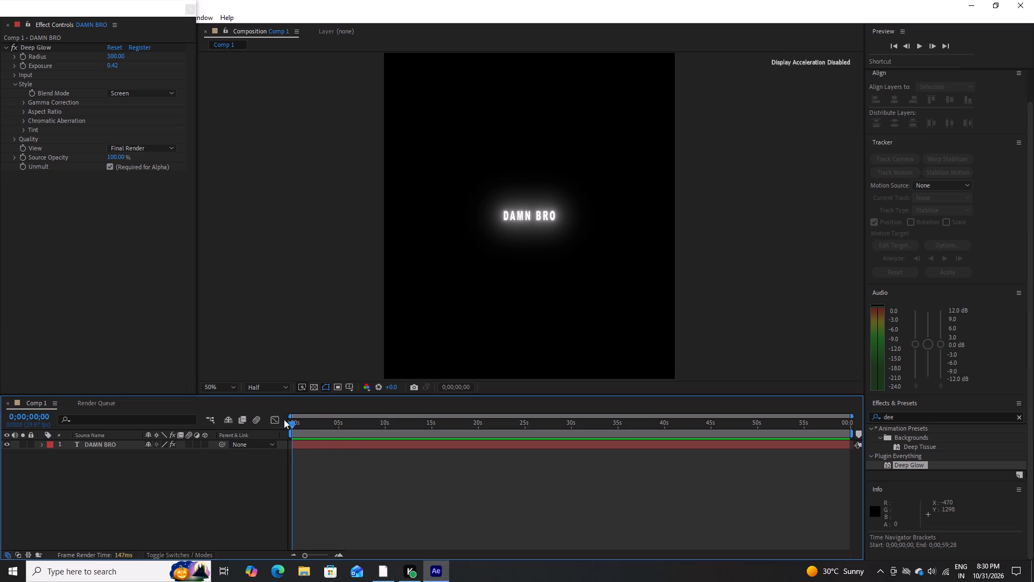
Delete the Deep Glow effect from the DAMN BRO text layer and close its effect controls.
{"action": "left_click", "coordinate": [41, 46]}
{"action": "key", "text": "Delete"}
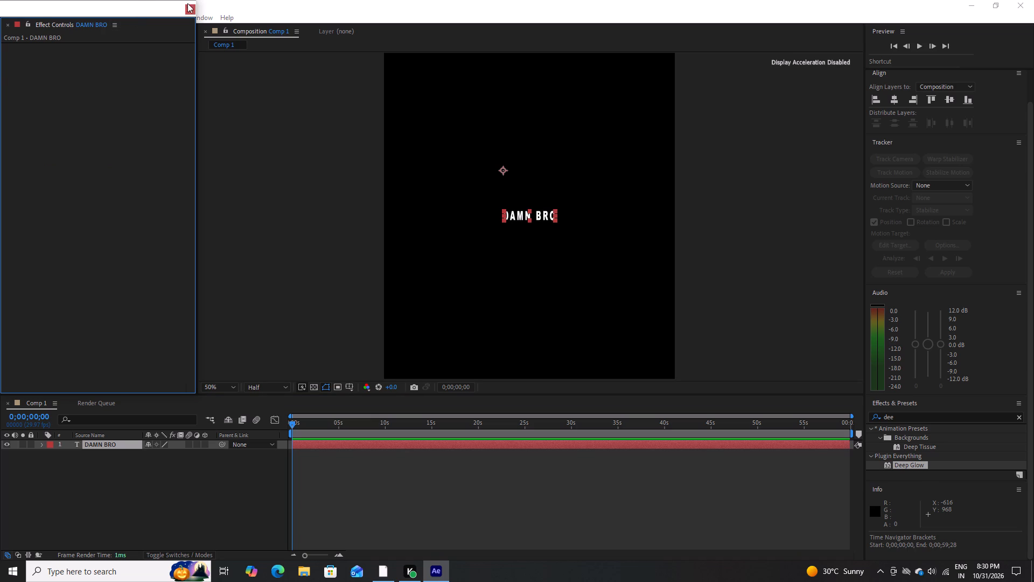
{"action": "left_click", "coordinate": [195, 8]}
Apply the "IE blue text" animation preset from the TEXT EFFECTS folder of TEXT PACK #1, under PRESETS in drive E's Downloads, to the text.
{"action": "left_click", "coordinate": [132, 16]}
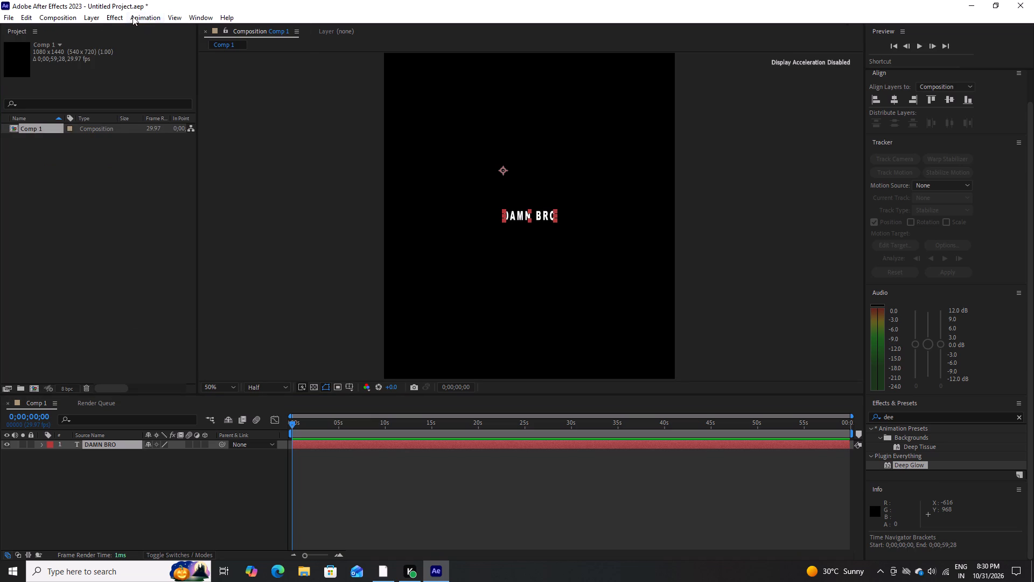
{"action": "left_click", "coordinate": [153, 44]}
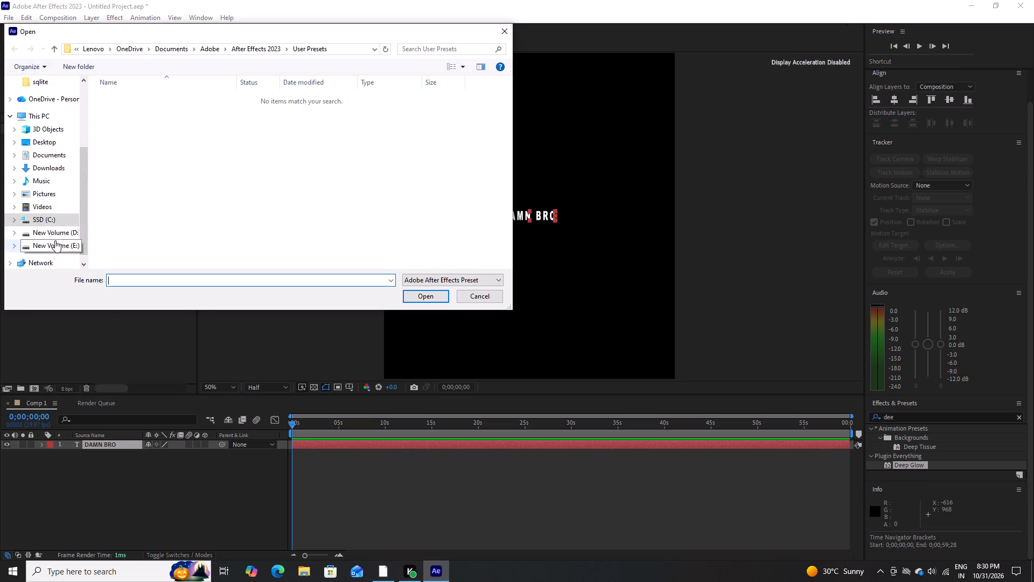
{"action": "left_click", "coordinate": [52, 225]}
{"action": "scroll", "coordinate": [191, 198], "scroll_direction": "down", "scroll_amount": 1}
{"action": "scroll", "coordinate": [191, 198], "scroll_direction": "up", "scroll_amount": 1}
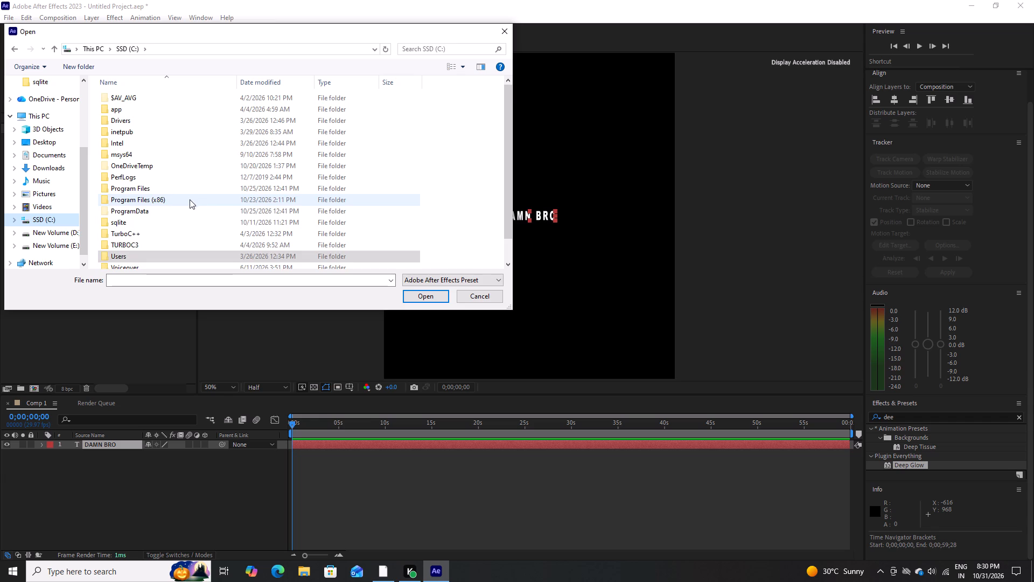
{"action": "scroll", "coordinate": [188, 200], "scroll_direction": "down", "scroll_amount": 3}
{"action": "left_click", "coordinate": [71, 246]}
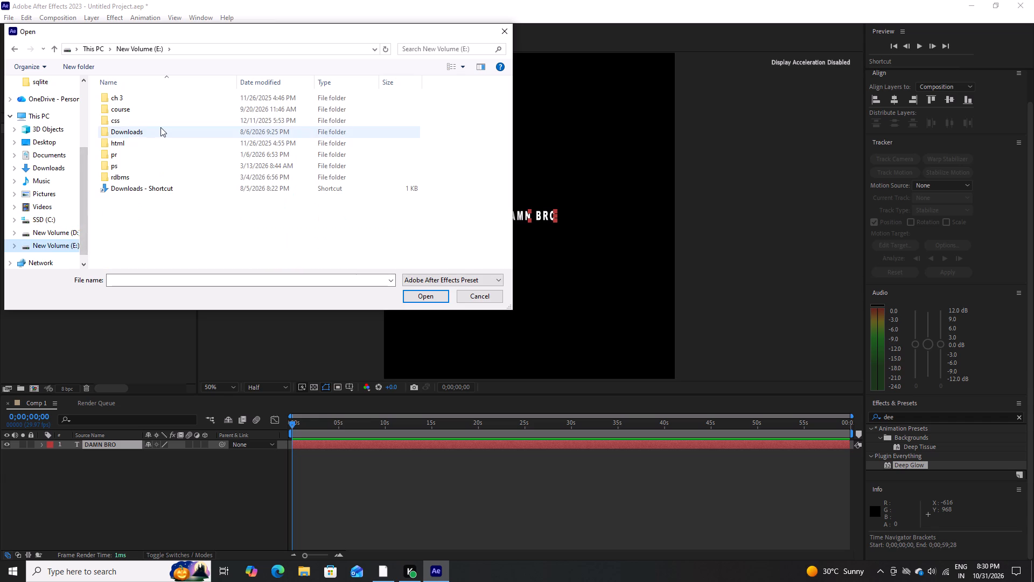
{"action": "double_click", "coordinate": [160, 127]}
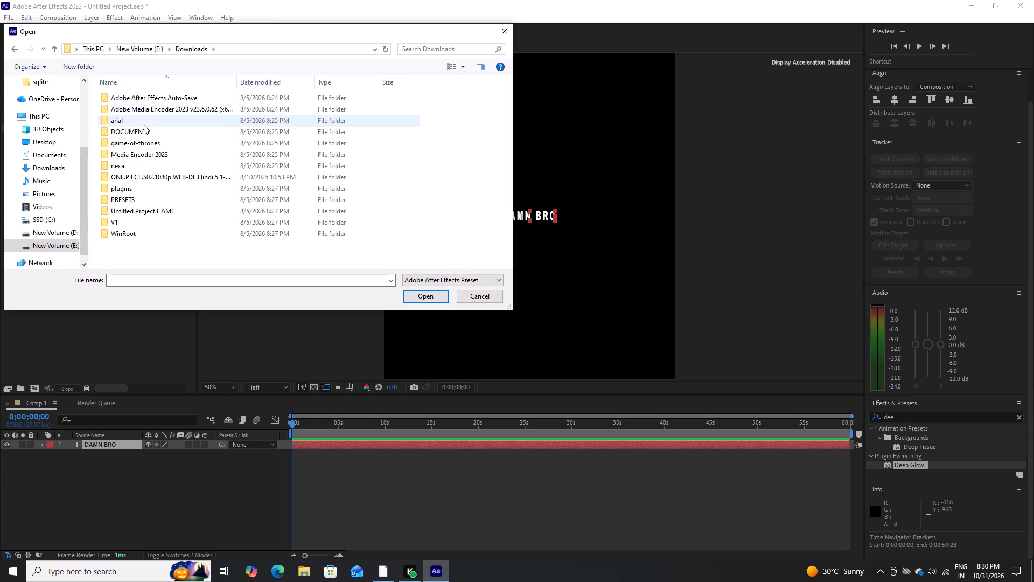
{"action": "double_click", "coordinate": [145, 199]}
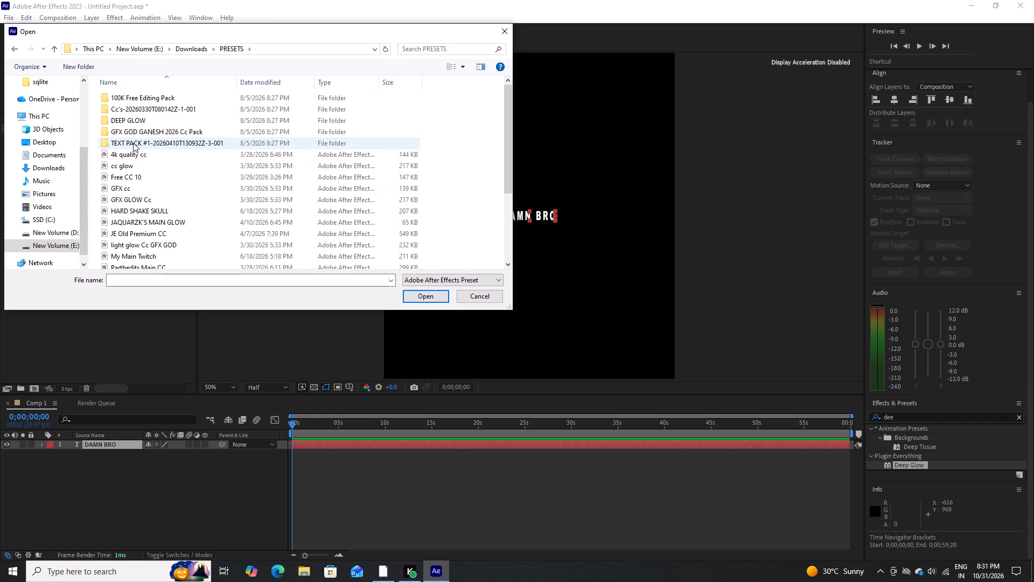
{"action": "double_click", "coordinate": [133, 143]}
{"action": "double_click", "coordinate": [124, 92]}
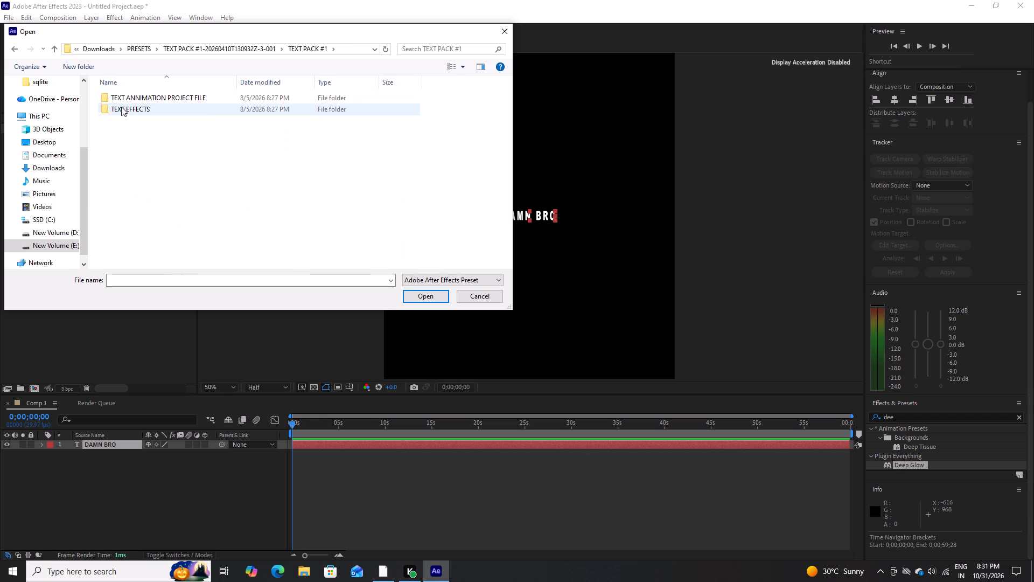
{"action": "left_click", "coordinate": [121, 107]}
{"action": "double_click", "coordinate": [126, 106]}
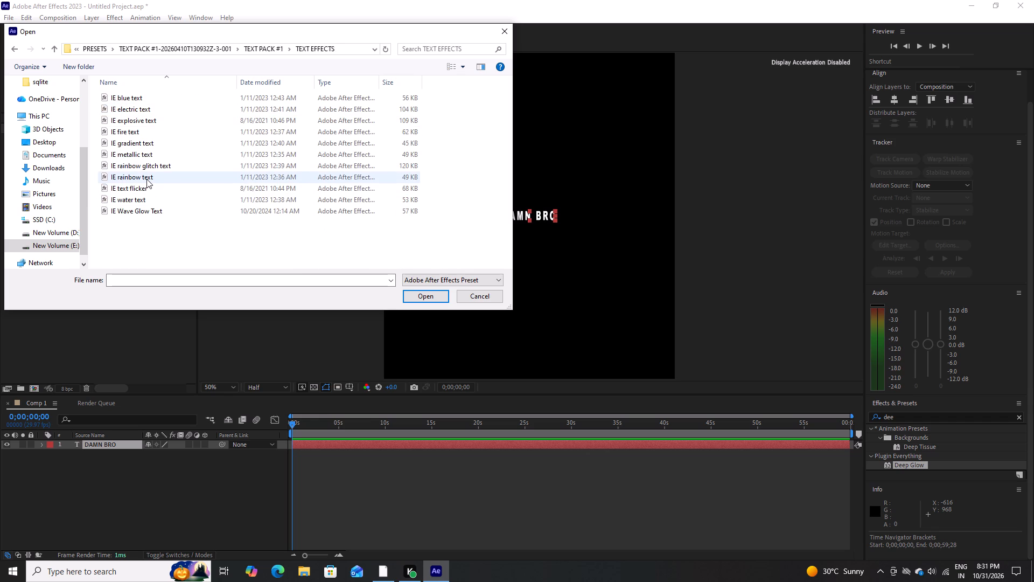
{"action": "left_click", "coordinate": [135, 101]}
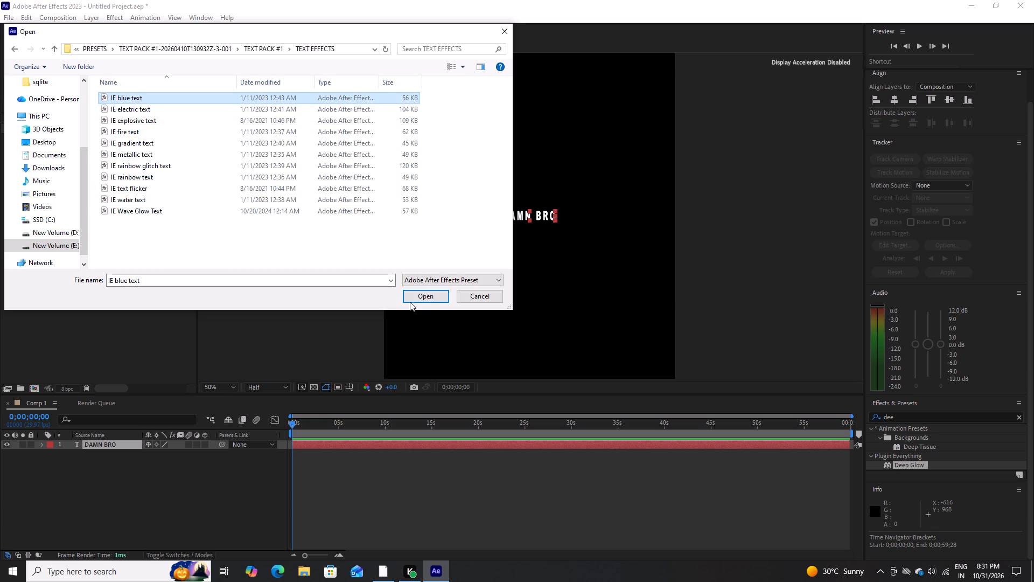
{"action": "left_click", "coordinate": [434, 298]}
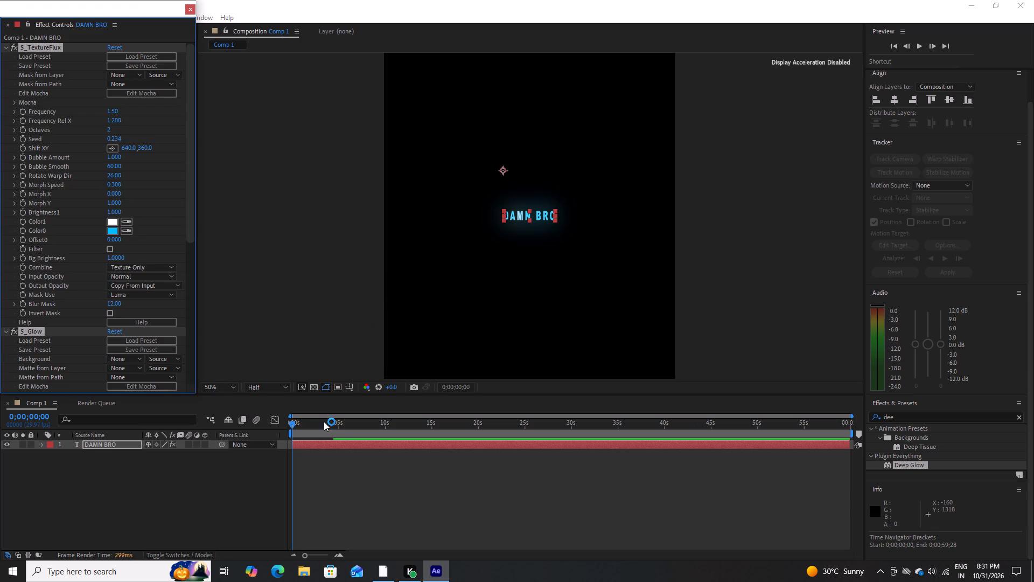
Preview the blue text preset by playing and scrubbing the composition from its start.
{"action": "key", "text": "space"}
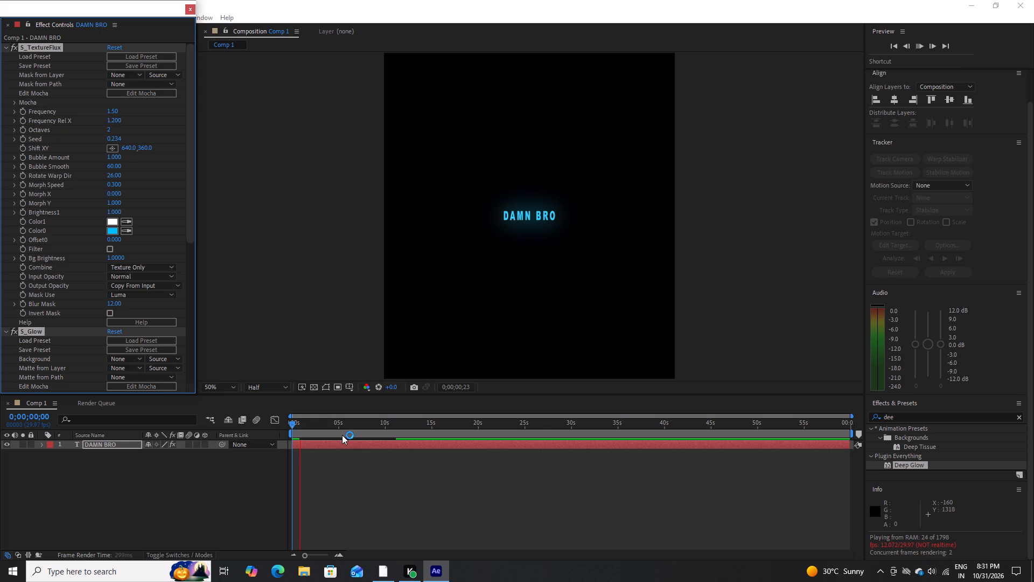
{"action": "left_click", "coordinate": [334, 429]}
{"action": "left_click_drag", "start_coordinate": [332, 427], "coordinate": [315, 433]}
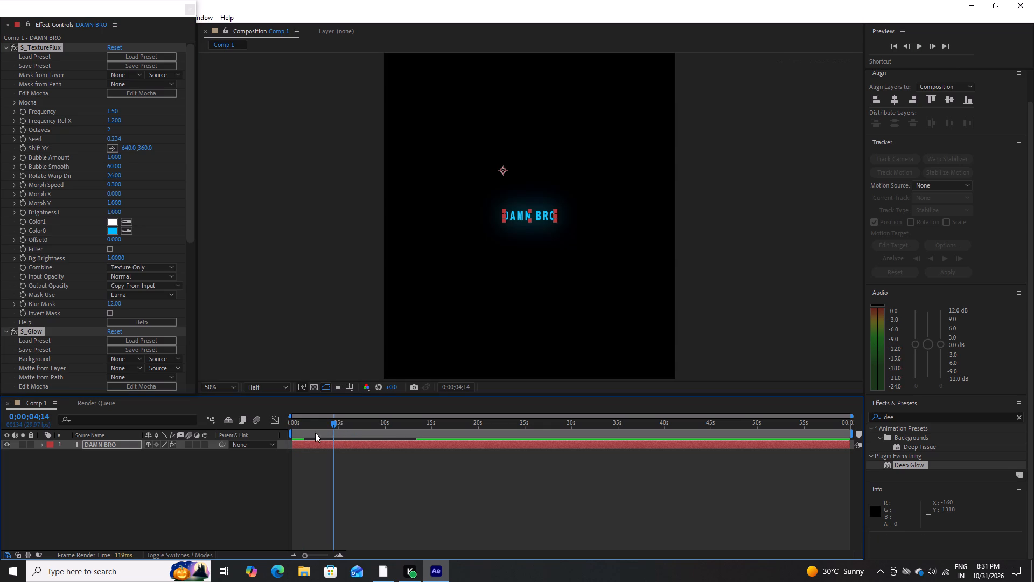
{"action": "left_click_drag", "start_coordinate": [315, 433], "coordinate": [241, 451]}
{"action": "left_click", "coordinate": [241, 451]}
{"action": "key", "text": "space"}
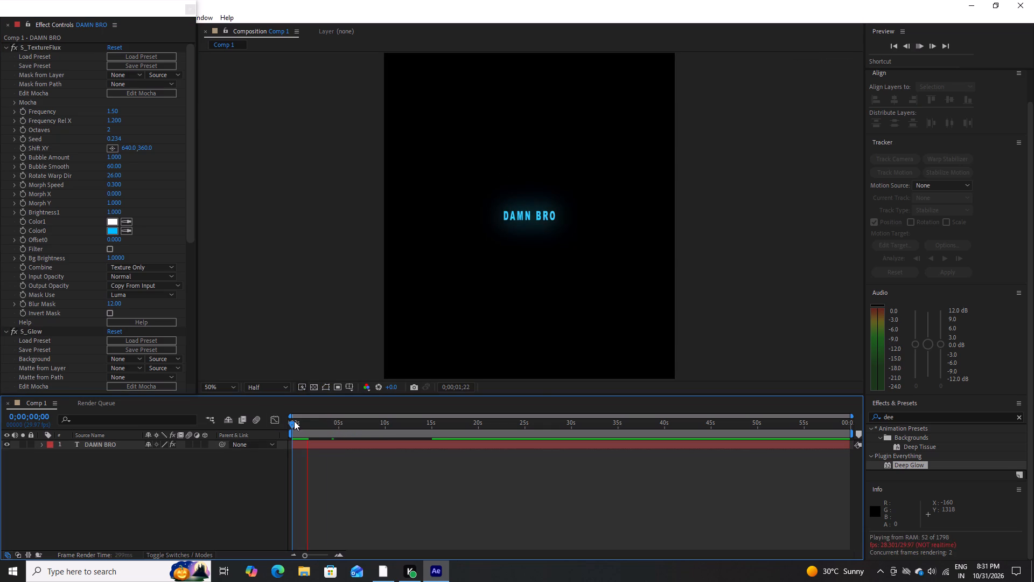
{"action": "left_click_drag", "start_coordinate": [295, 421], "coordinate": [284, 429]}
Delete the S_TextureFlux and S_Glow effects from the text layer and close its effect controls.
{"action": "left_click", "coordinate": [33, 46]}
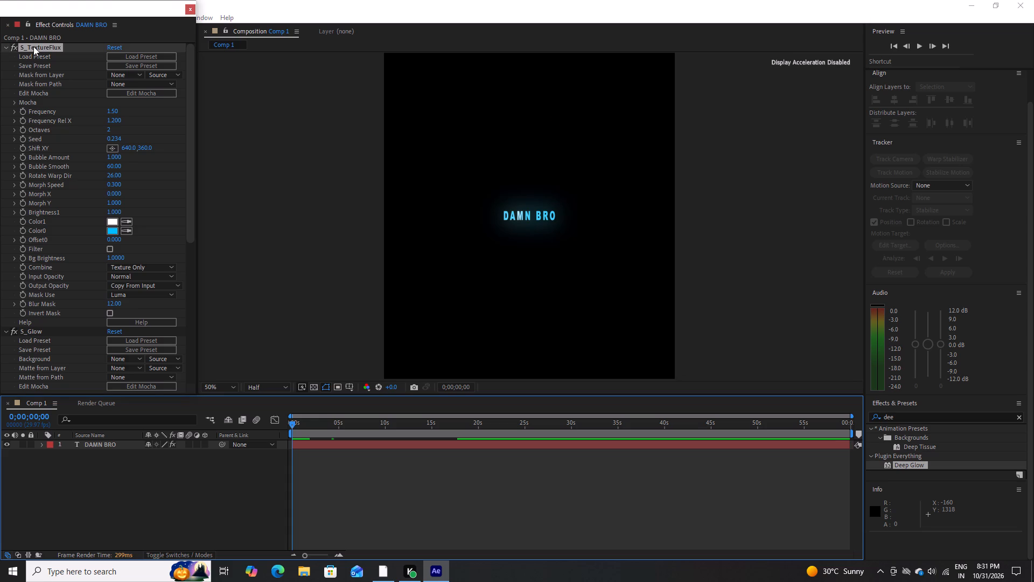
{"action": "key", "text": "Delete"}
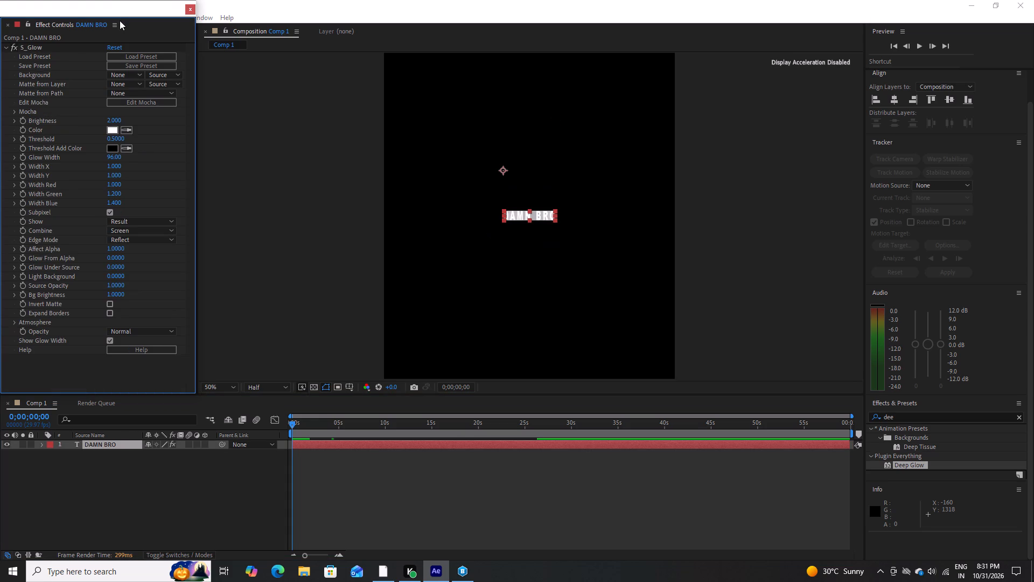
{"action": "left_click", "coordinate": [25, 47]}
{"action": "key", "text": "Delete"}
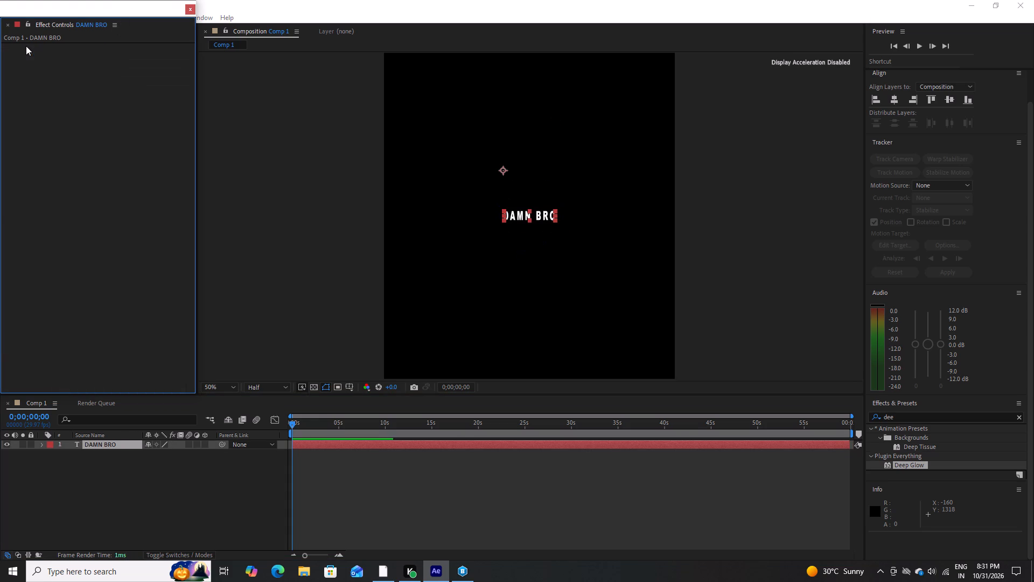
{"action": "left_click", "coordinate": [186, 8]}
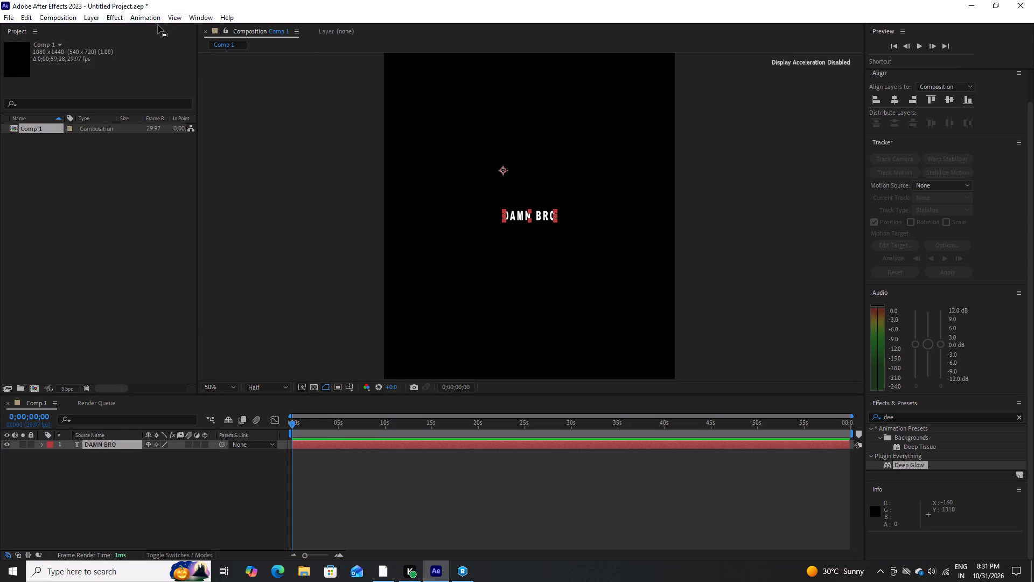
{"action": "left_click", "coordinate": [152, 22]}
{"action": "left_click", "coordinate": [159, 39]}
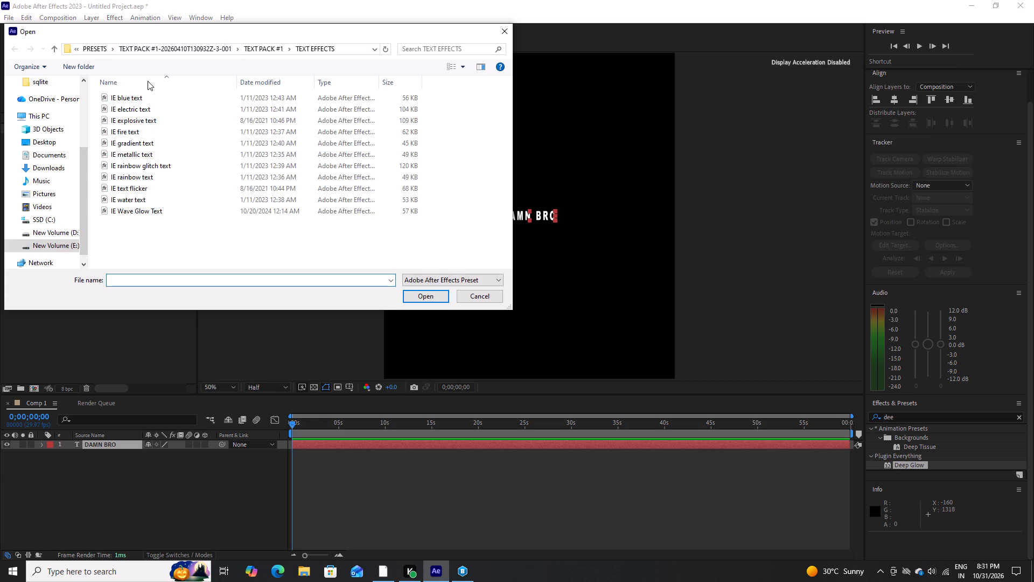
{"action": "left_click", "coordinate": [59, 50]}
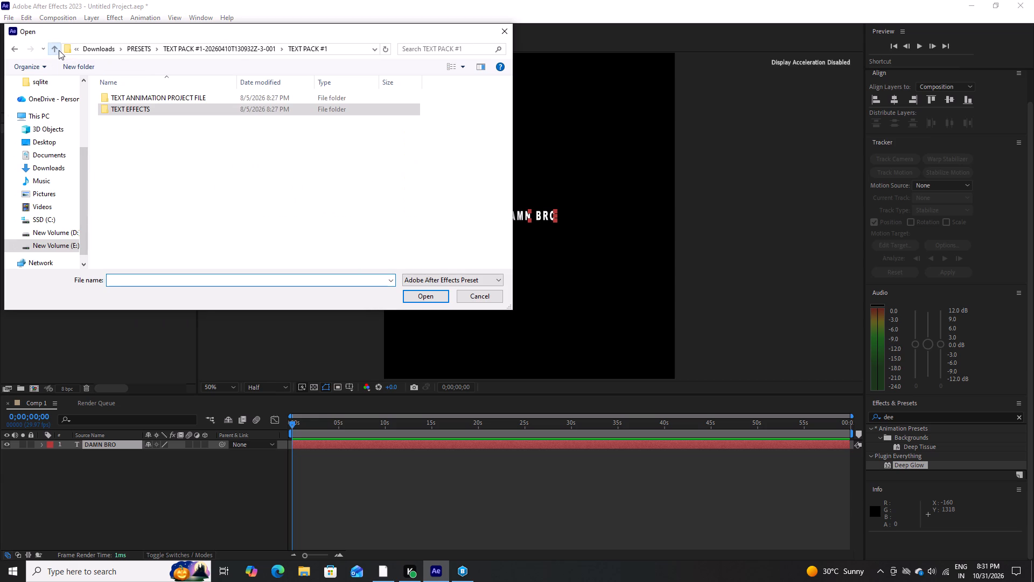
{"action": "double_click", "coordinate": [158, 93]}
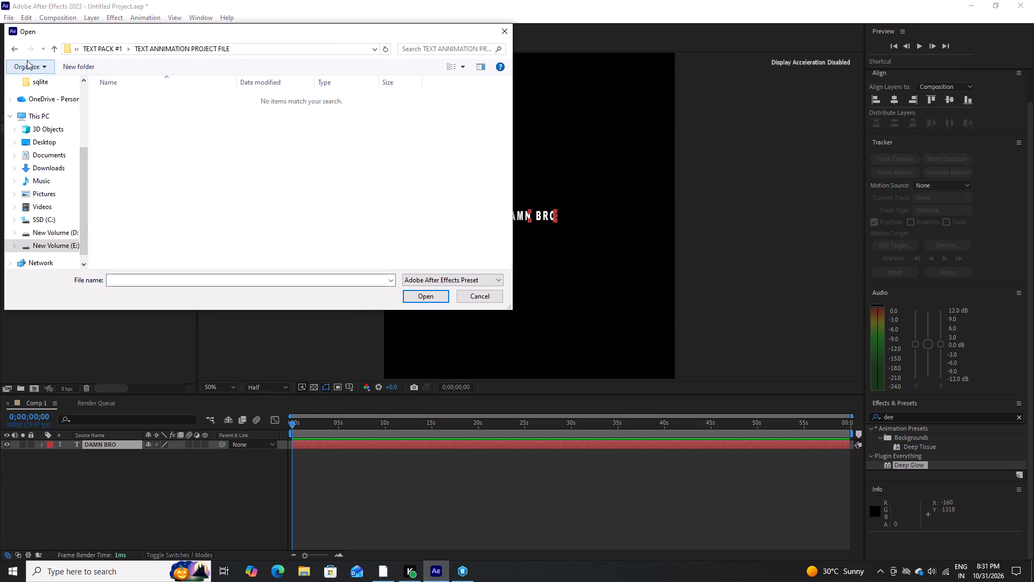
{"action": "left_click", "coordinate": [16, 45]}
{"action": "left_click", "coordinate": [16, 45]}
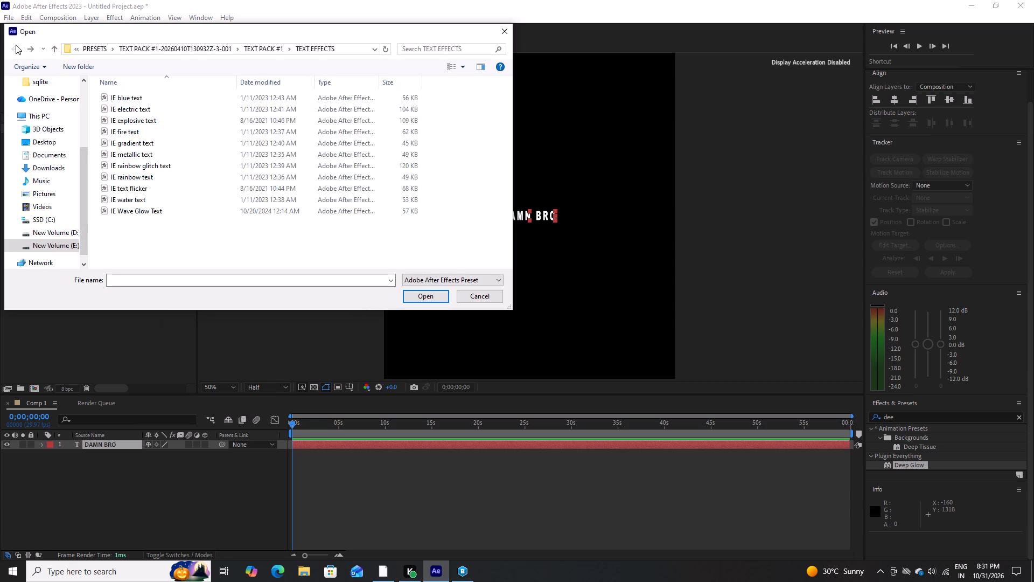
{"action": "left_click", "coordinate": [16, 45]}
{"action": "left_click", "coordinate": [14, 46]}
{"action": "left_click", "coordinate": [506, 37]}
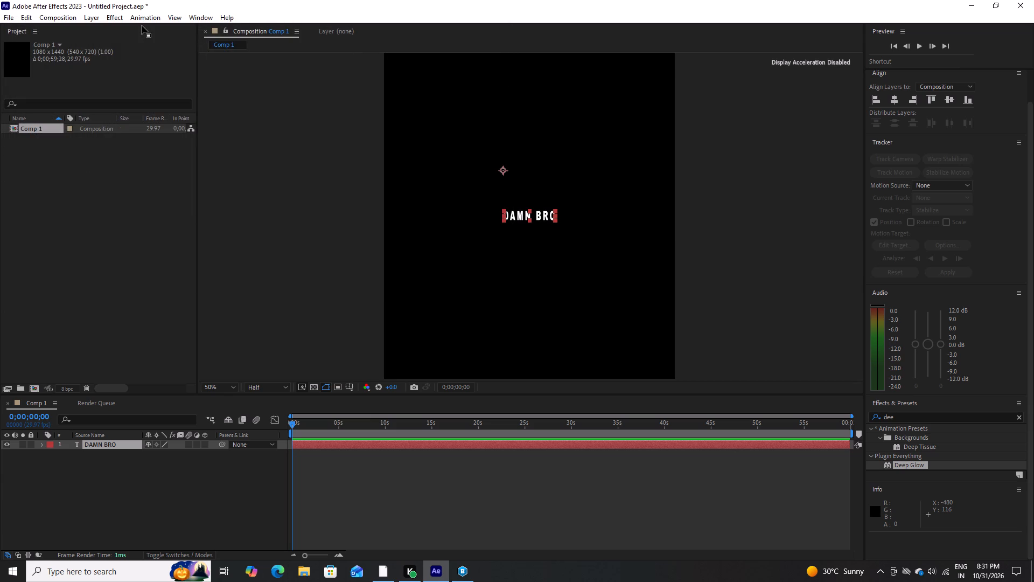
Browse the TEXT ANNIMATION PROJECT FILE, DEEP GLOW and Cc_s folders within PRESETS for another animation preset to use on the text.
{"action": "left_click", "coordinate": [141, 20]}
{"action": "left_click", "coordinate": [148, 47]}
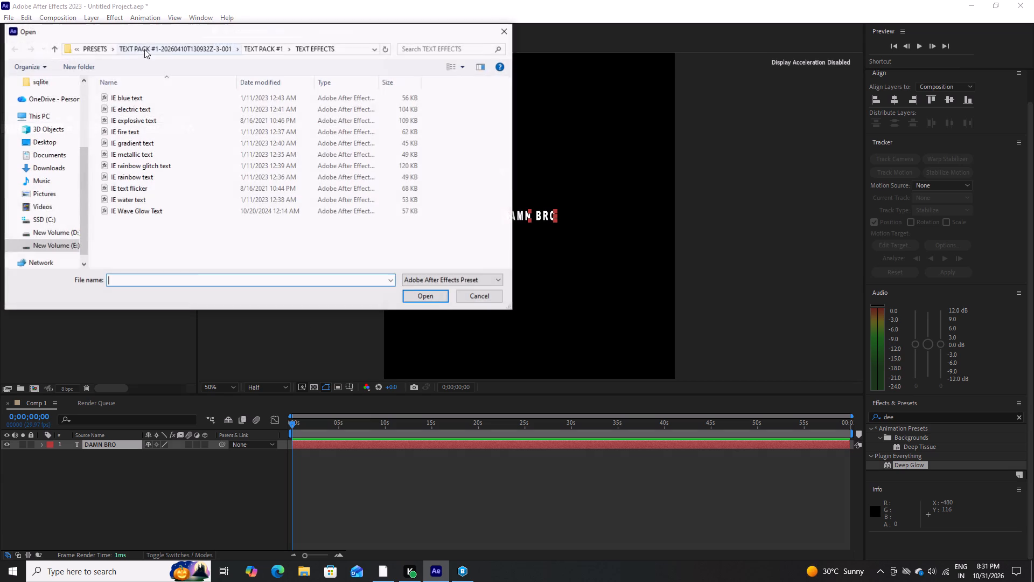
{"action": "left_click", "coordinate": [54, 52]}
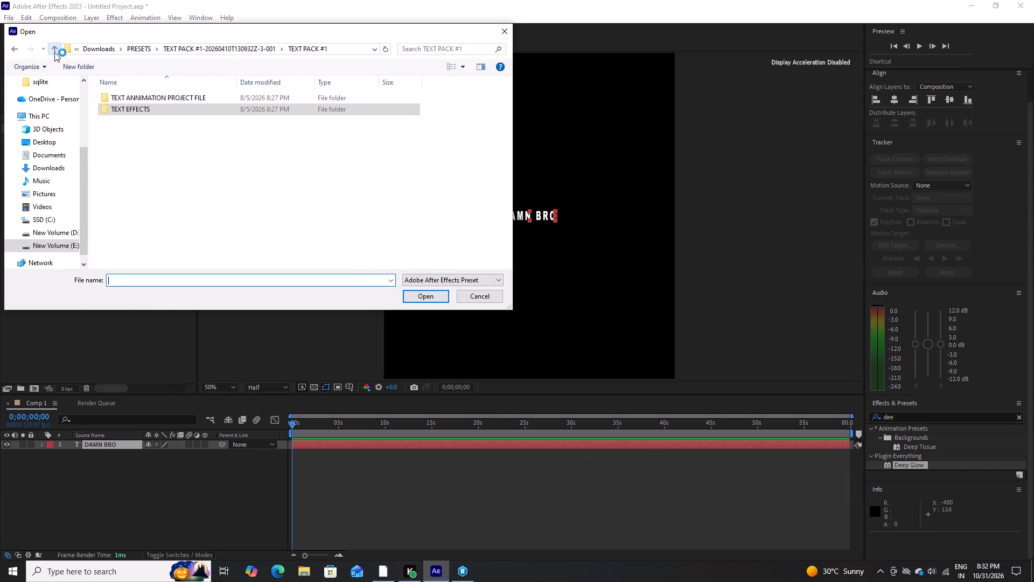
{"action": "double_click", "coordinate": [188, 98]}
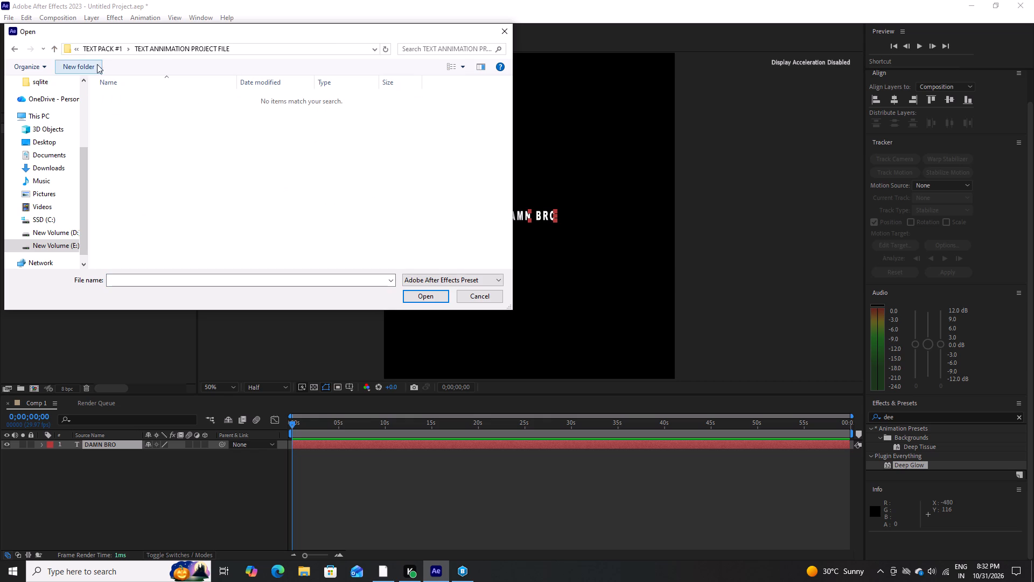
{"action": "double_click", "coordinate": [53, 48]}
{"action": "left_click", "coordinate": [53, 48]}
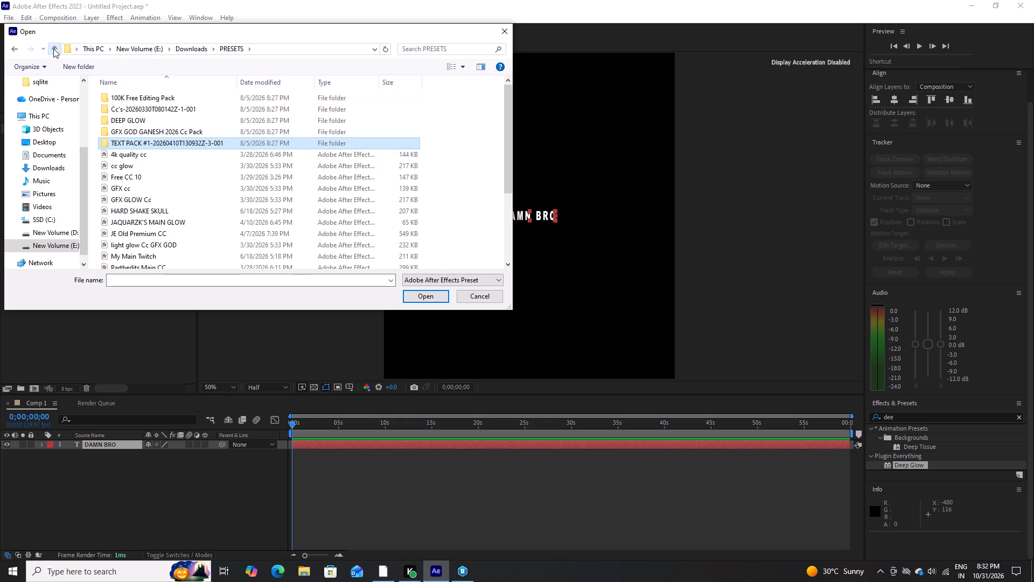
{"action": "double_click", "coordinate": [136, 117]}
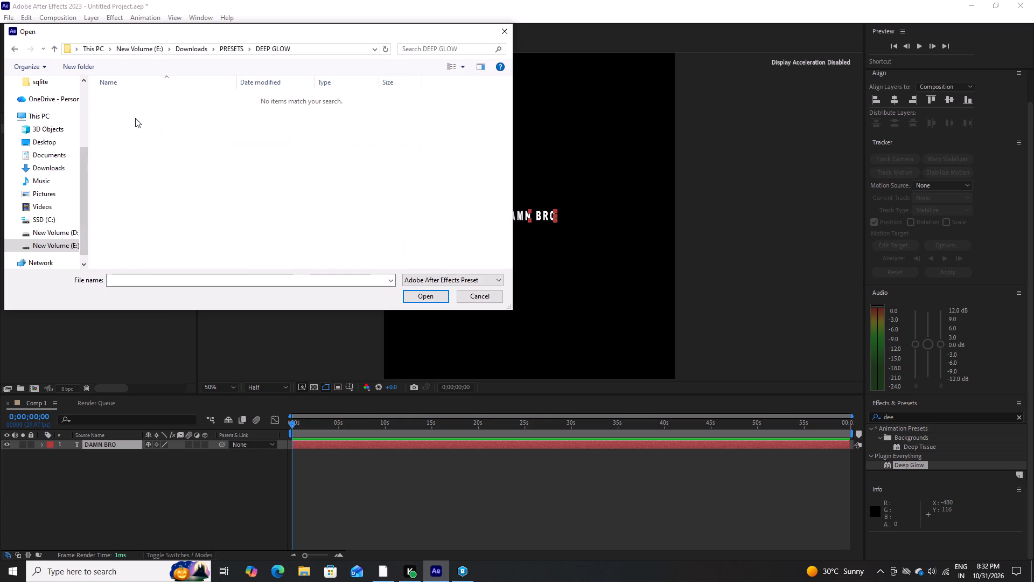
{"action": "left_click", "coordinate": [58, 51]}
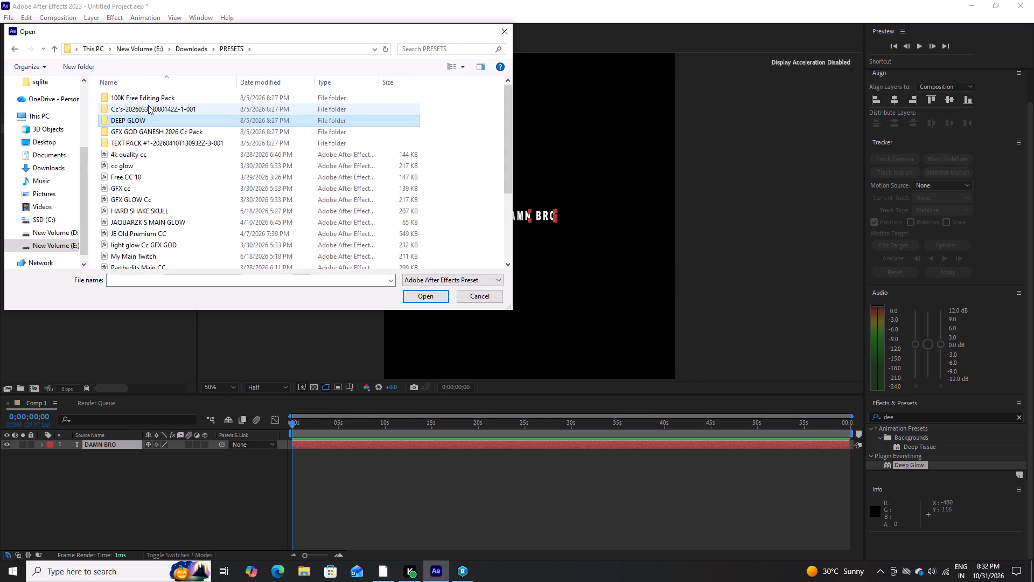
{"action": "double_click", "coordinate": [148, 105]}
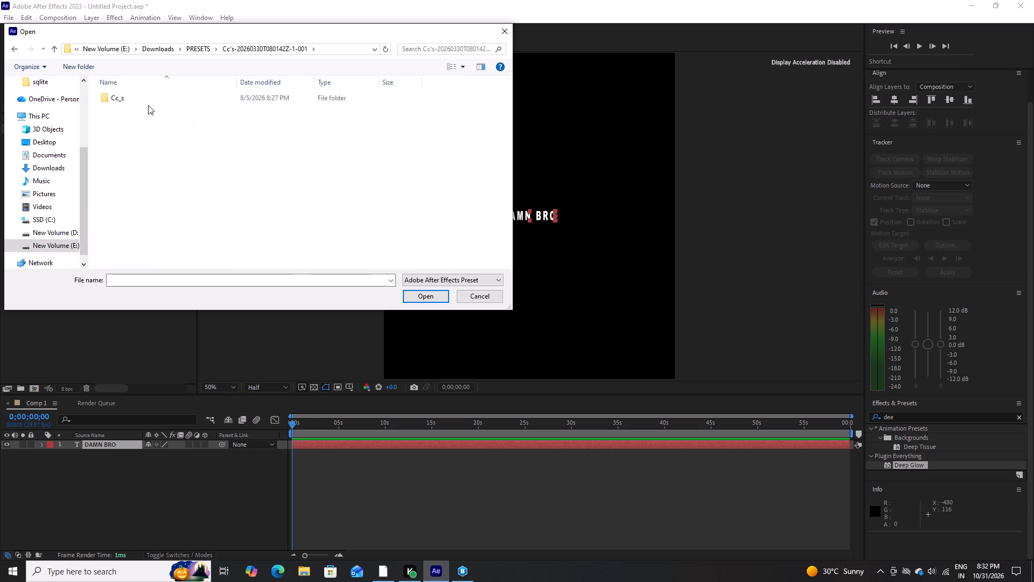
{"action": "double_click", "coordinate": [150, 102]}
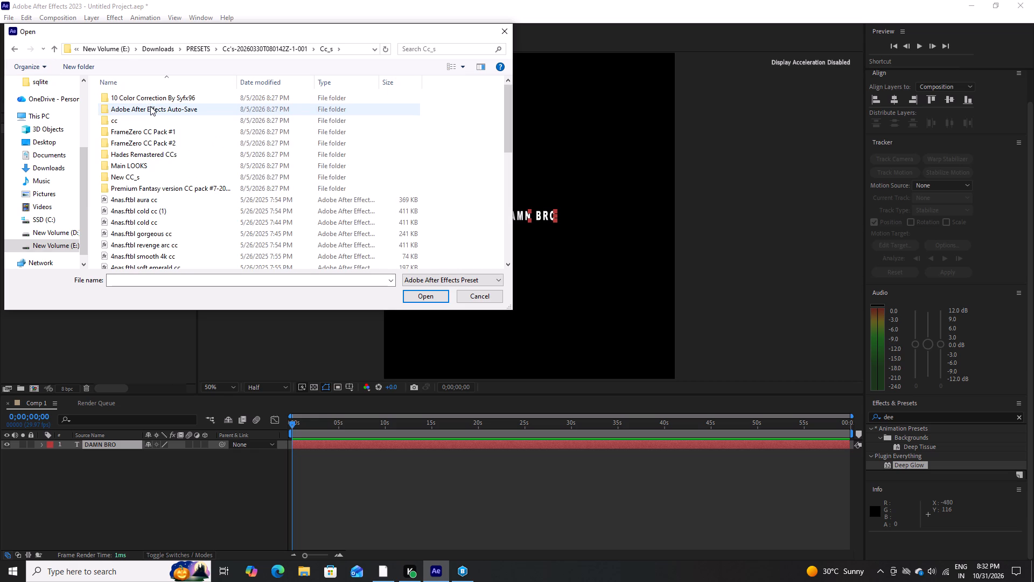
{"action": "left_click", "coordinate": [53, 51]}
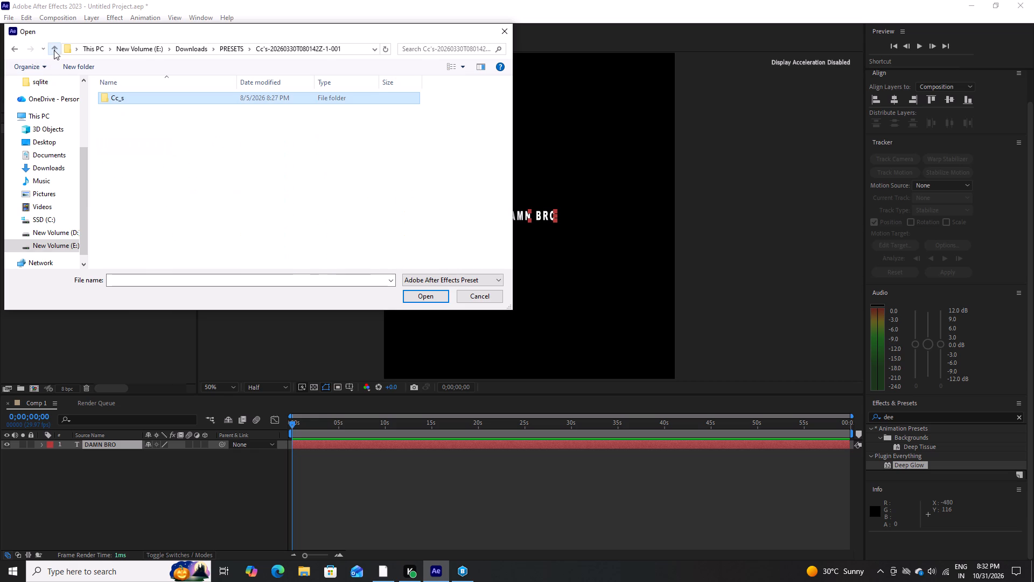
{"action": "left_click", "coordinate": [54, 50]}
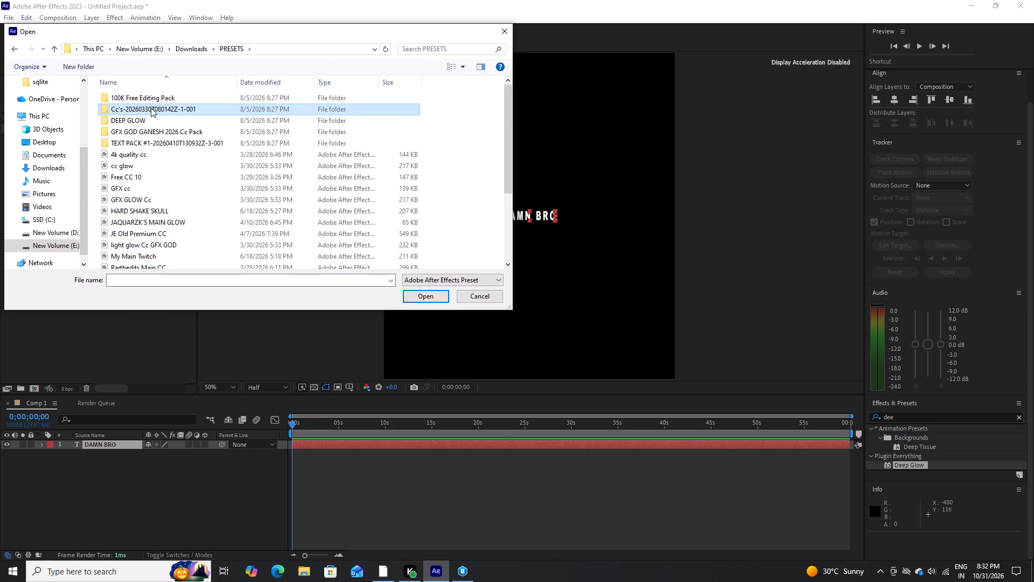
{"action": "scroll", "coordinate": [136, 184], "scroll_direction": "down", "scroll_amount": 5}
{"action": "scroll", "coordinate": [136, 184], "scroll_direction": "up", "scroll_amount": 2}
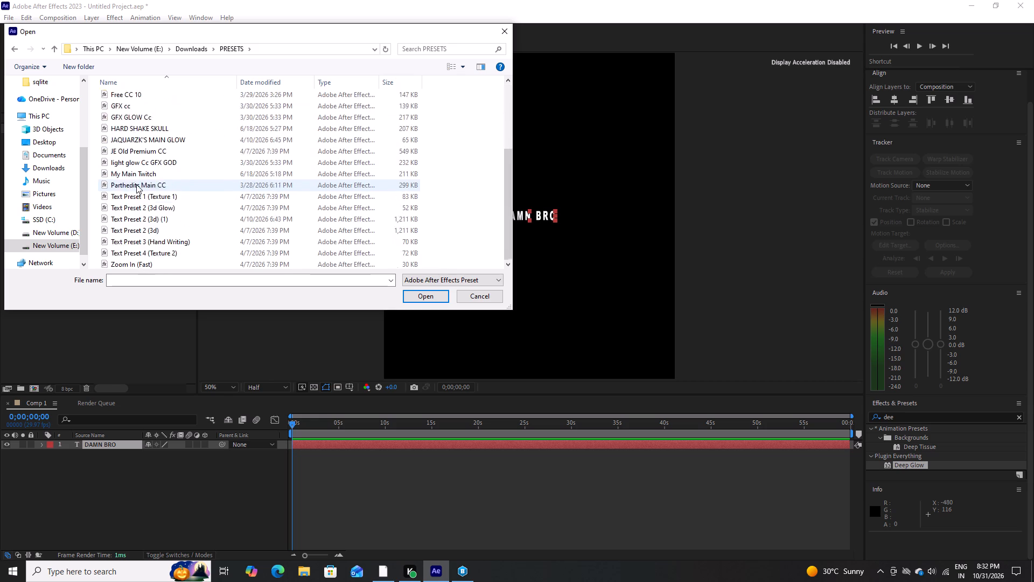
{"action": "scroll", "coordinate": [136, 184], "scroll_direction": "up", "scroll_amount": 3}
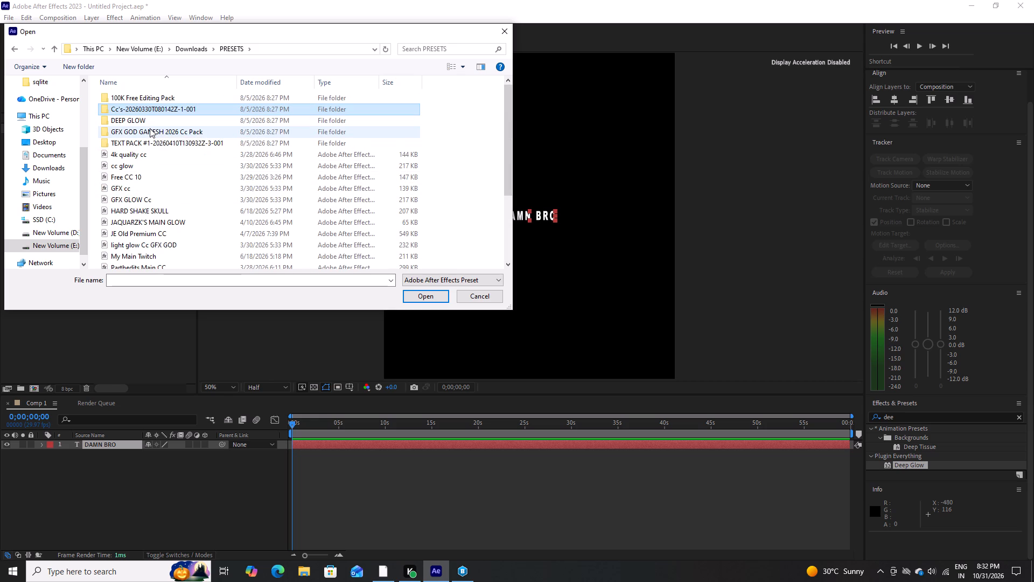
Apply the "Bevel Glow" animation preset from the Text folder of 100K Free Editing Pack to the DAMN BRO layer.
{"action": "double_click", "coordinate": [152, 96]}
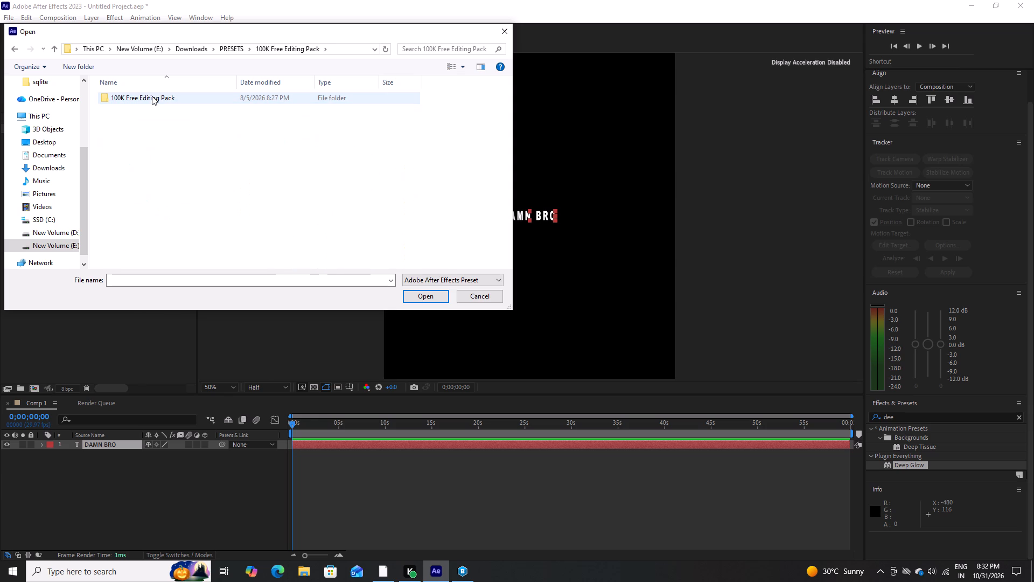
{"action": "double_click", "coordinate": [152, 96]}
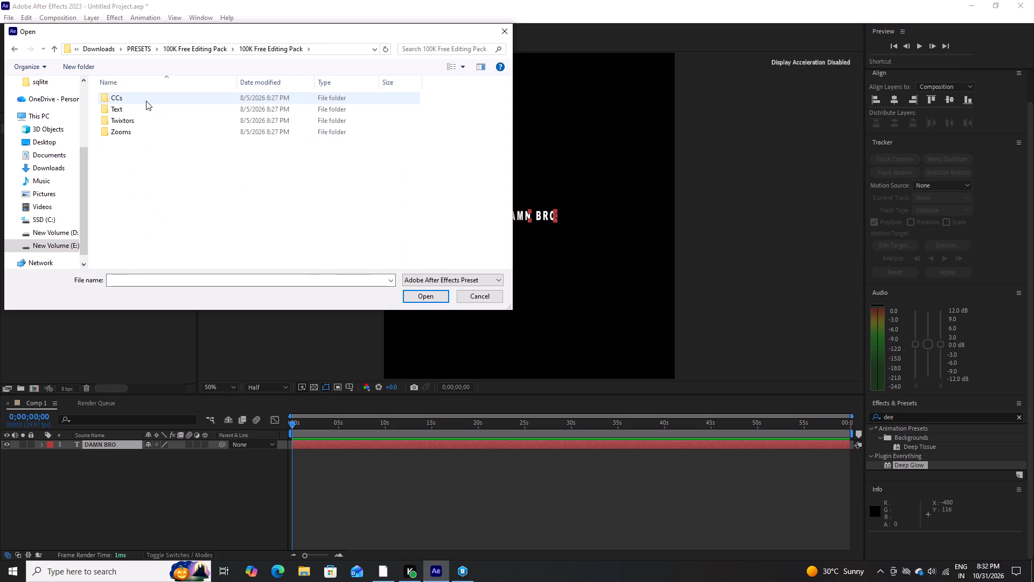
{"action": "triple_click", "coordinate": [144, 106]}
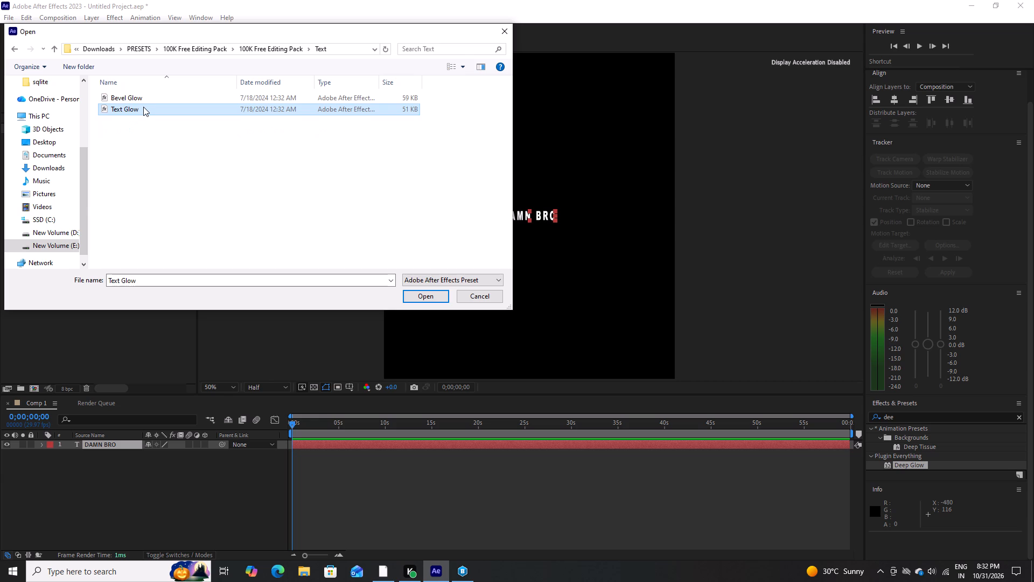
{"action": "left_click", "coordinate": [146, 98]}
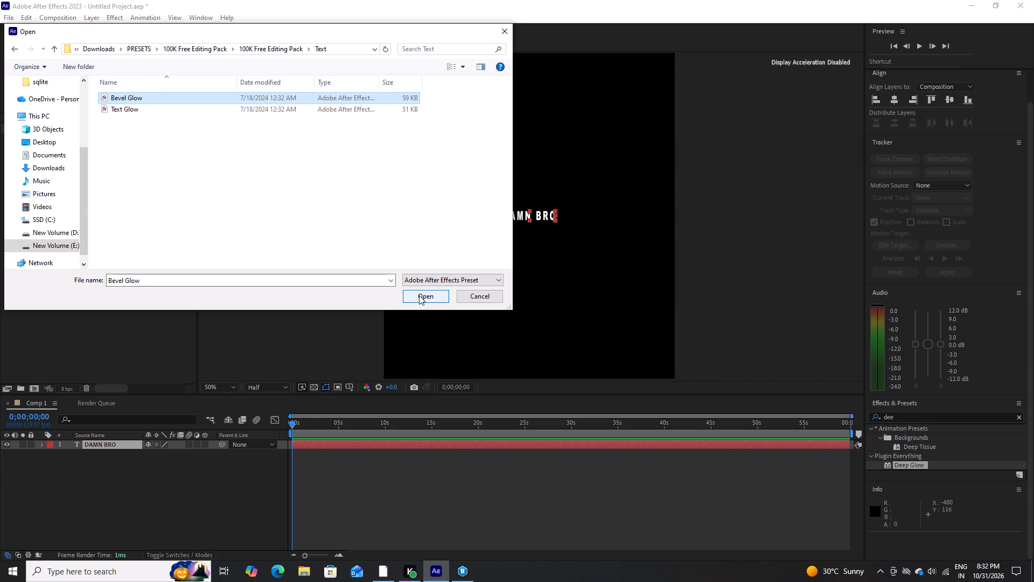
{"action": "left_click", "coordinate": [419, 295]}
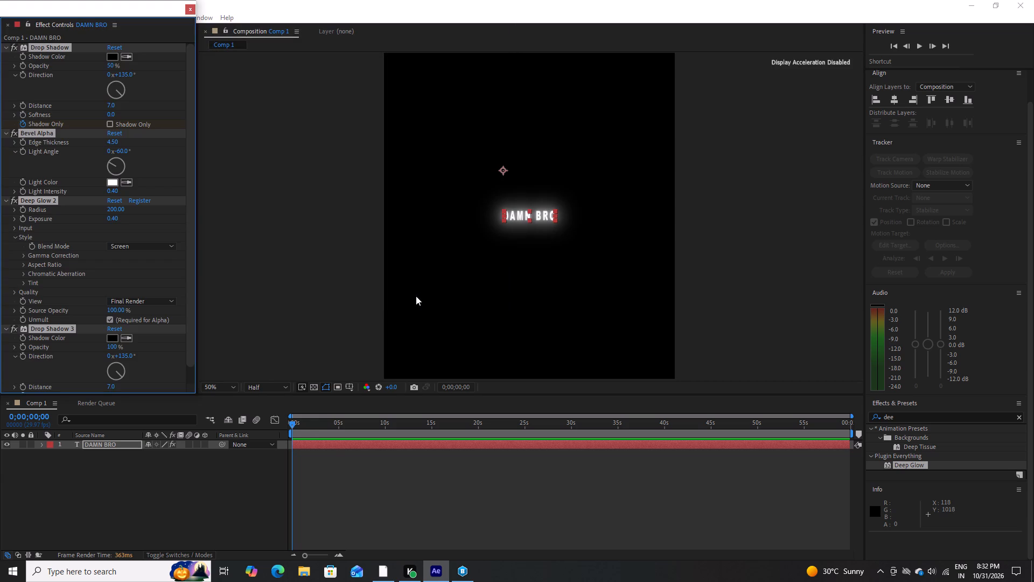
Inspect the bevel glow up close at Full preview resolution, restore Half resolution and close the effect controls.
{"action": "scroll", "coordinate": [474, 216], "scroll_direction": "up", "scroll_amount": 3}
{"action": "scroll", "coordinate": [473, 220], "scroll_direction": "down", "scroll_amount": 3}
{"action": "scroll", "coordinate": [406, 303], "scroll_direction": "up", "scroll_amount": 3}
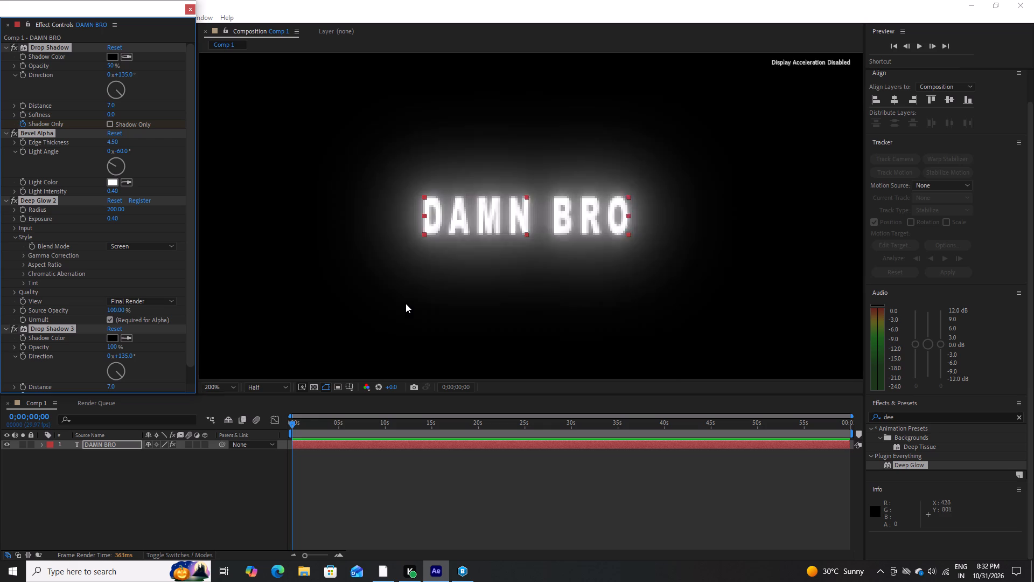
{"action": "left_click", "coordinate": [254, 390]}
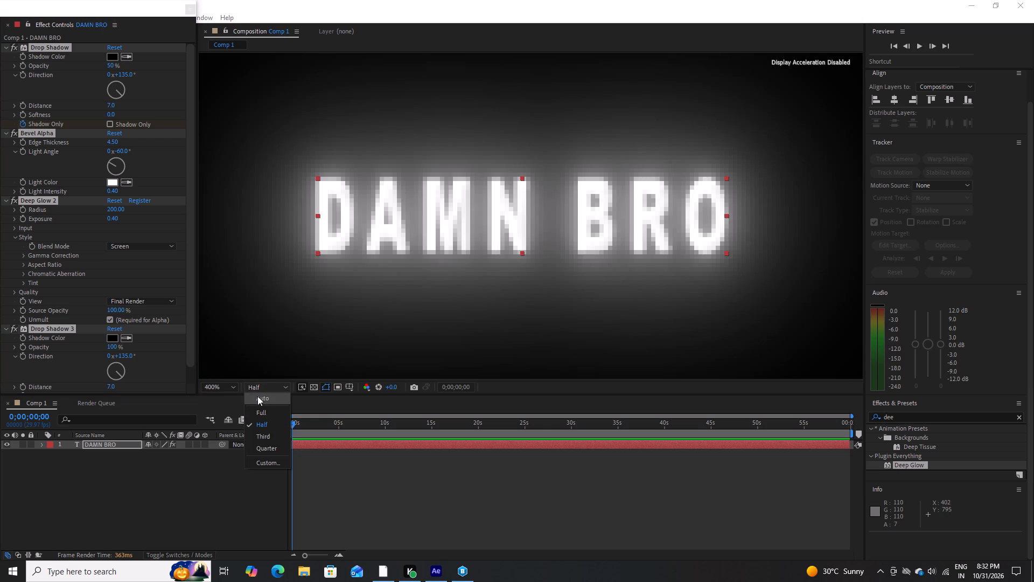
{"action": "left_click", "coordinate": [260, 408]}
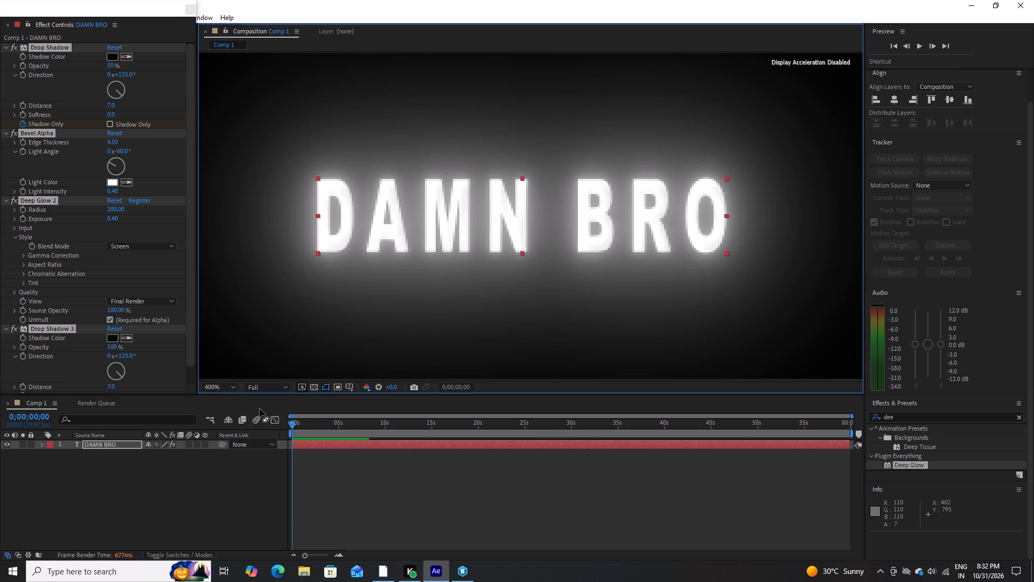
{"action": "scroll", "coordinate": [313, 291], "scroll_direction": "down", "scroll_amount": 2}
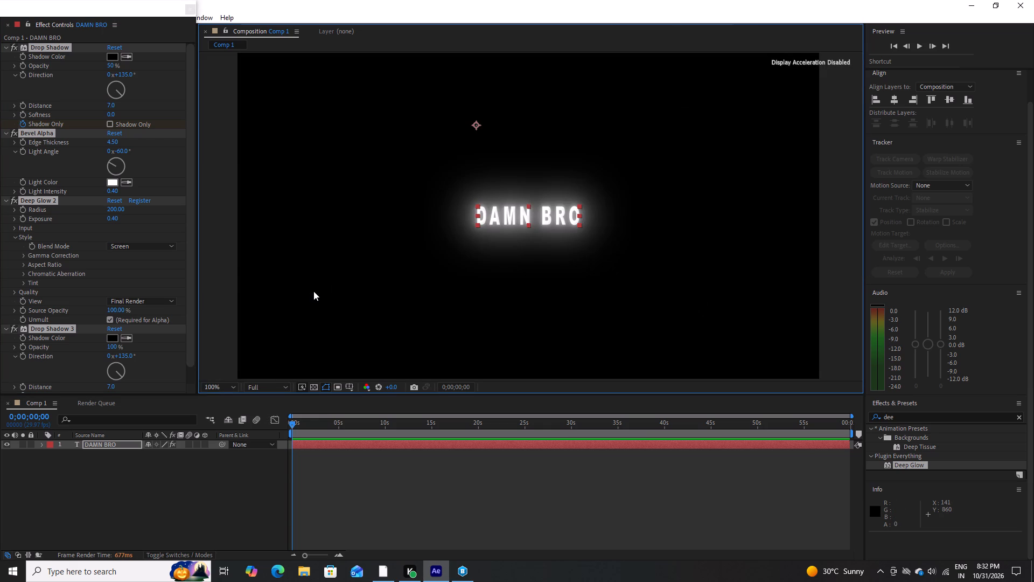
{"action": "scroll", "coordinate": [313, 291], "scroll_direction": "down", "scroll_amount": 2}
{"action": "scroll", "coordinate": [313, 291], "scroll_direction": "up", "scroll_amount": 1}
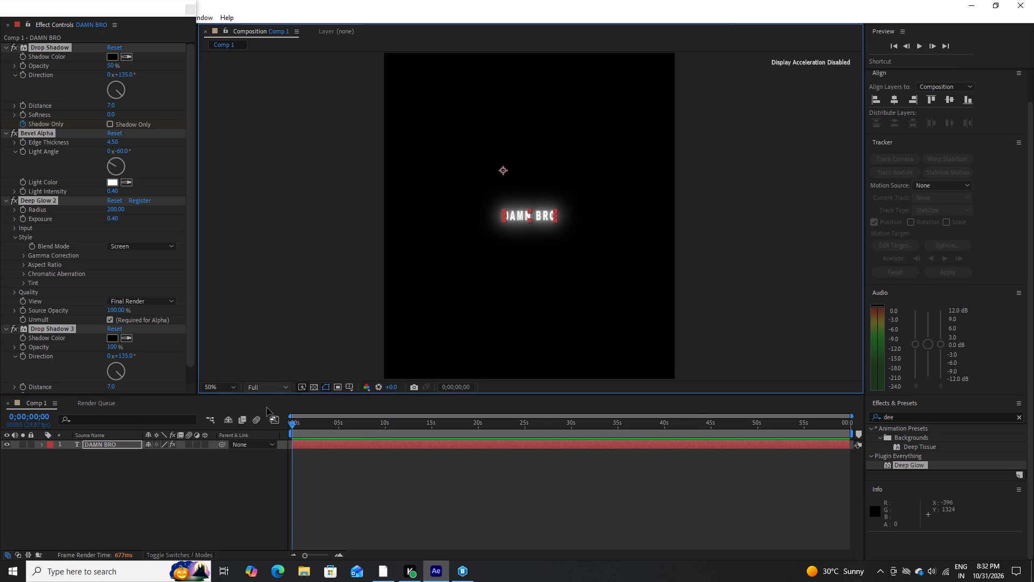
{"action": "left_click", "coordinate": [270, 384]}
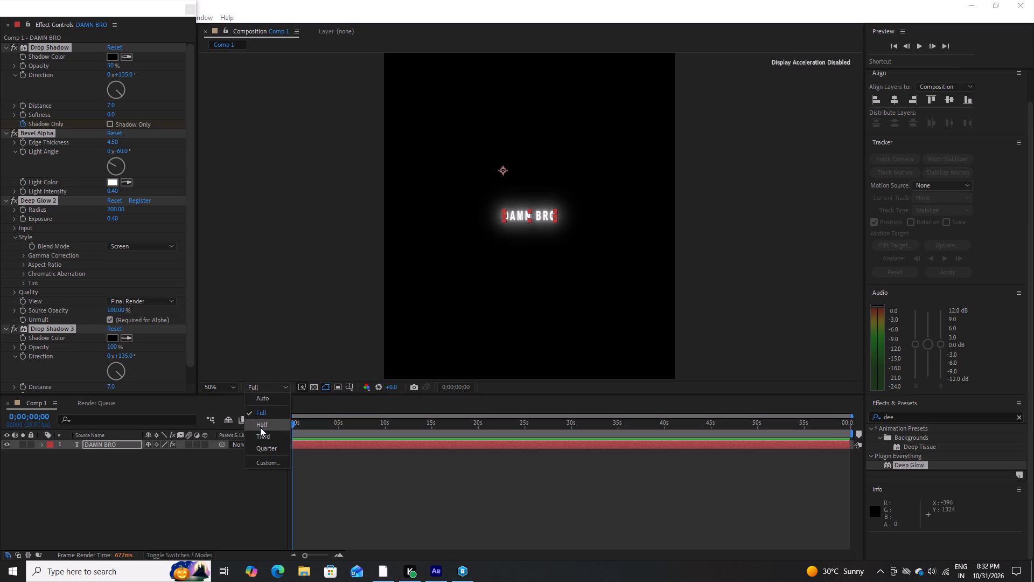
{"action": "left_click", "coordinate": [260, 427]}
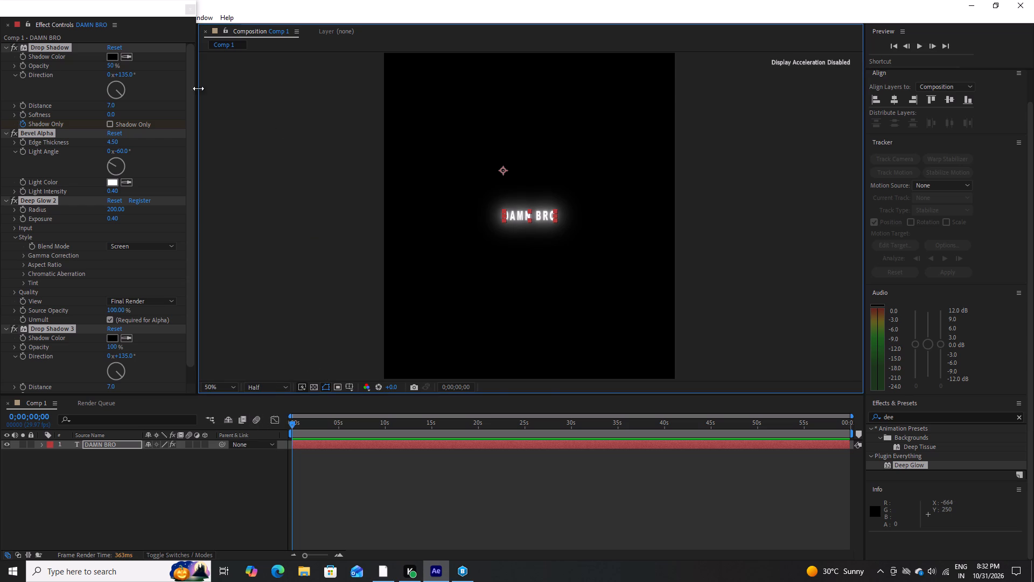
{"action": "left_click", "coordinate": [187, 9]}
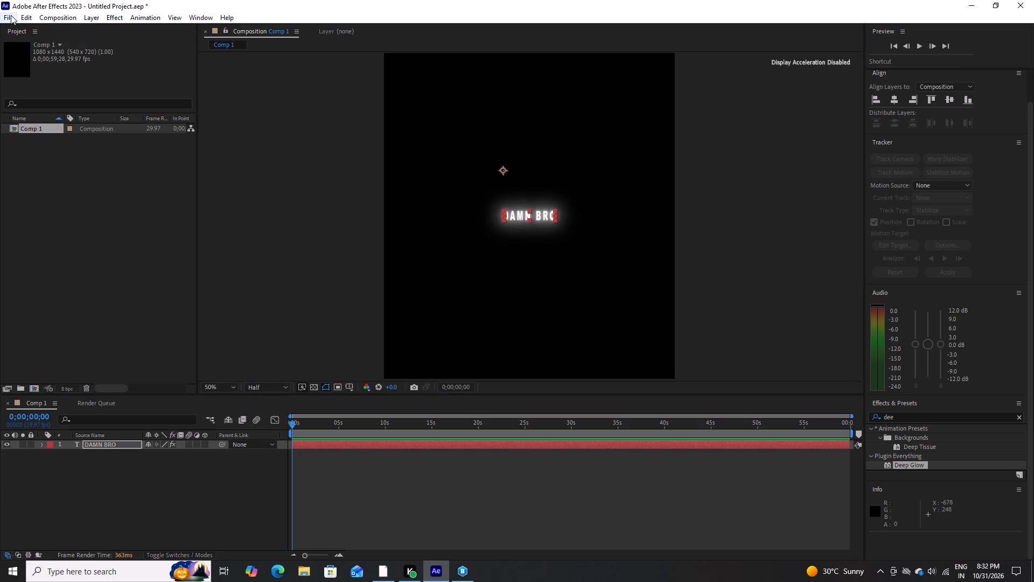
Import the video 1 (12) from the V1 folder in drive E's Downloads and place it below the DAMN BRO layer in Comp 1.
{"action": "left_click", "coordinate": [11, 15]}
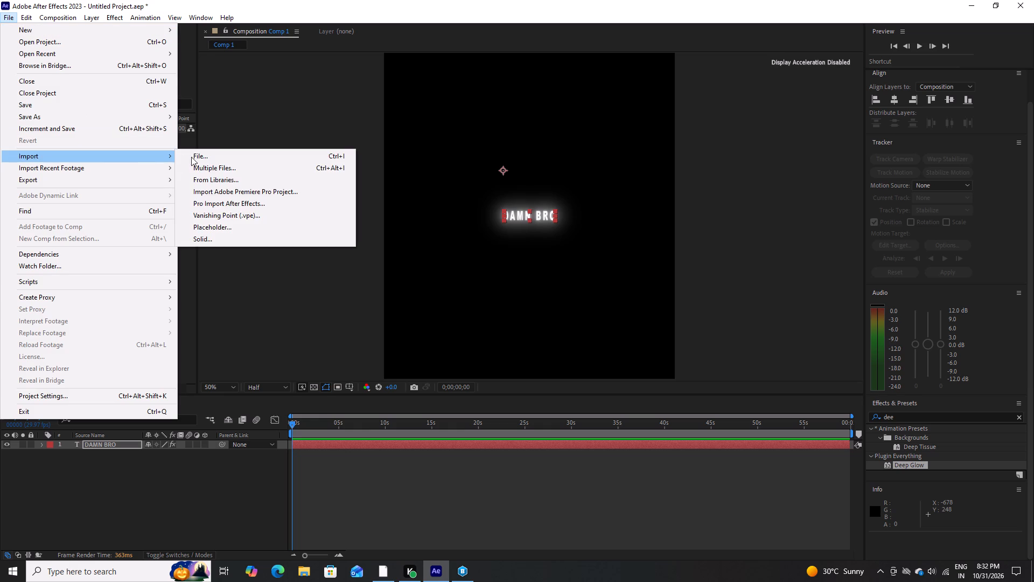
{"action": "left_click", "coordinate": [191, 157]}
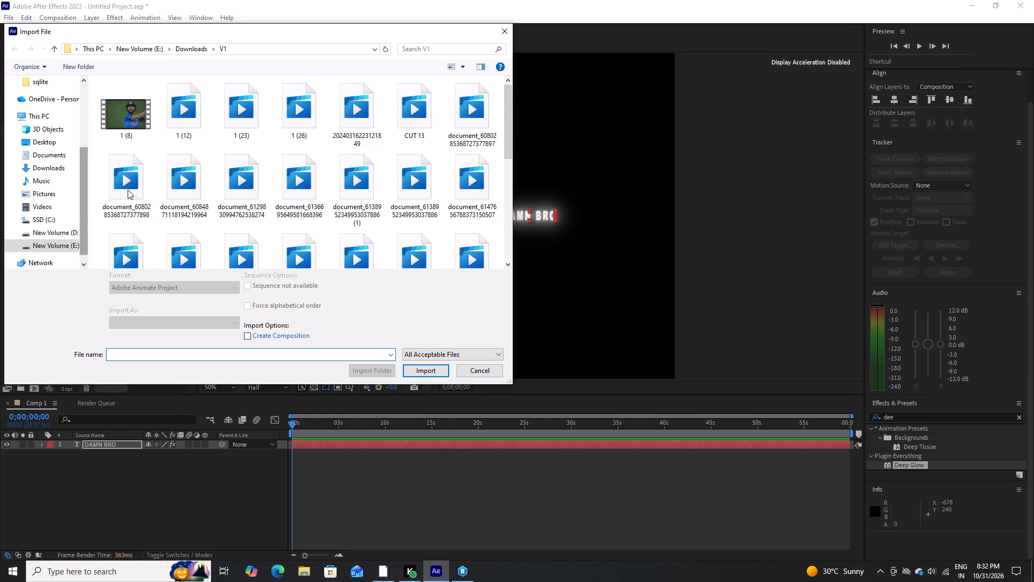
{"action": "left_click", "coordinate": [179, 100]}
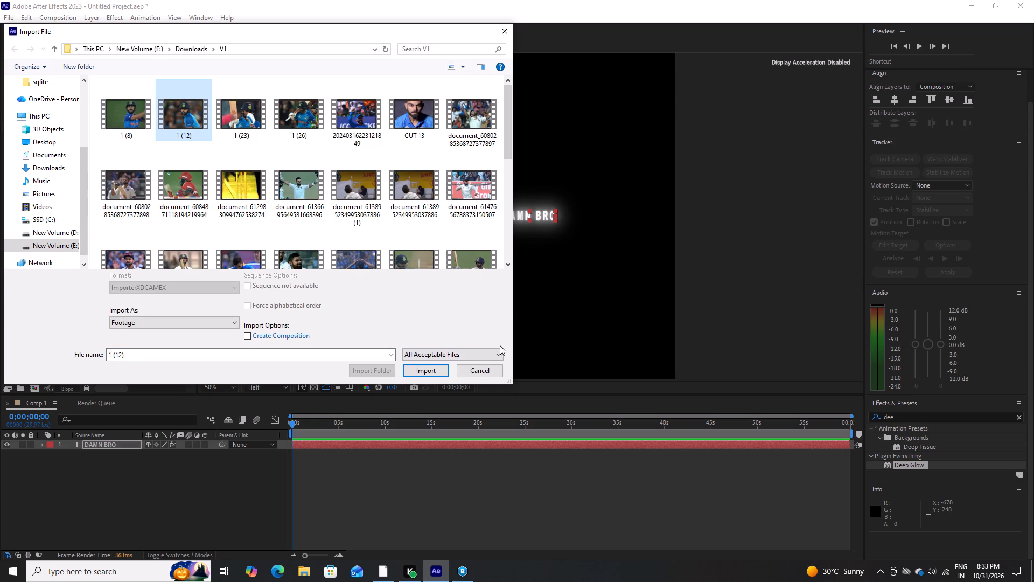
{"action": "left_click", "coordinate": [422, 374]}
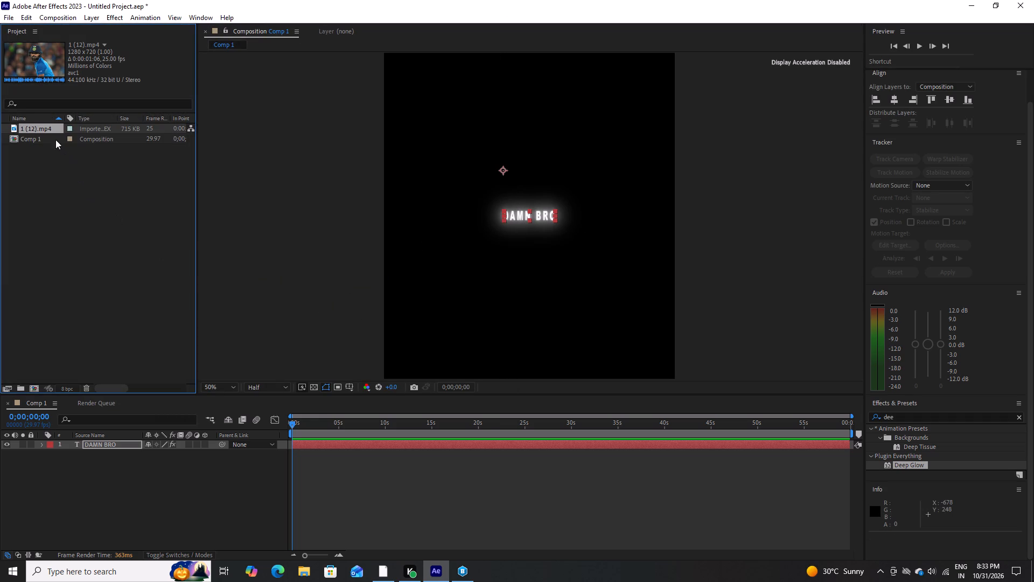
{"action": "left_click_drag", "start_coordinate": [54, 131], "coordinate": [181, 508]}
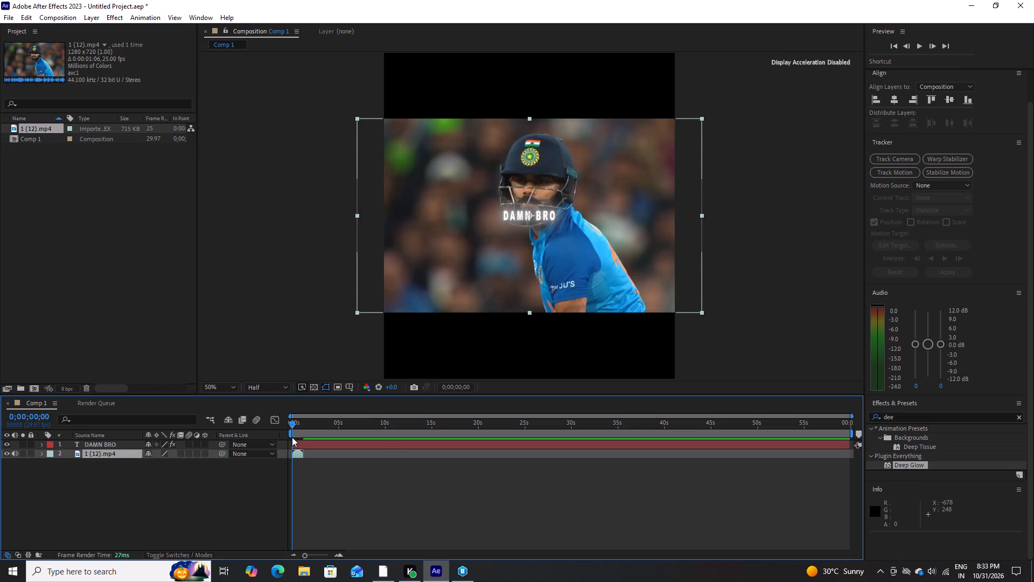
Scrub the opening of Comp 1 to check the video clip under the text, returning to the start.
{"action": "left_click_drag", "start_coordinate": [294, 427], "coordinate": [307, 423]}
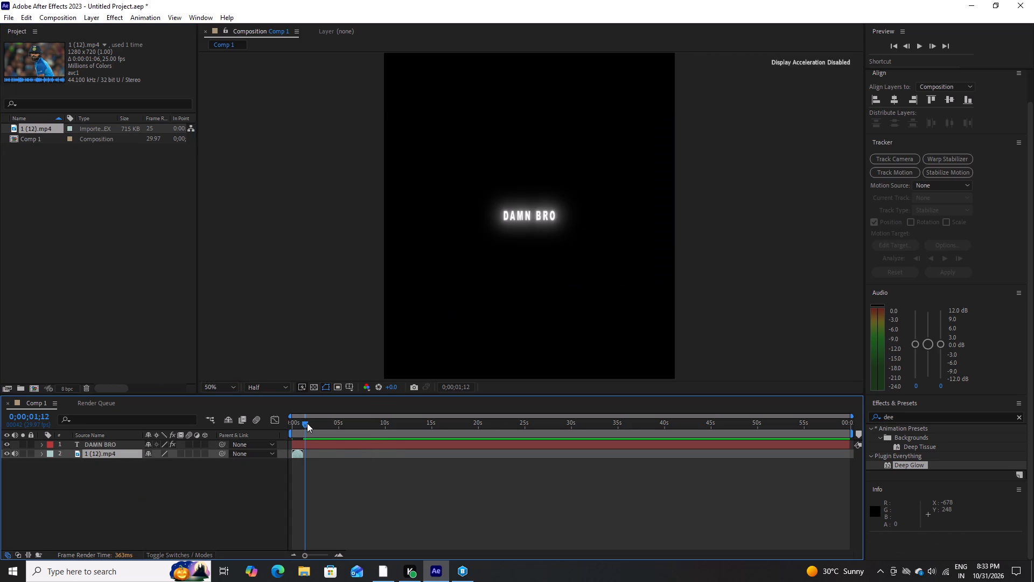
{"action": "left_click_drag", "start_coordinate": [307, 423], "coordinate": [294, 429]}
{"action": "left_click_drag", "start_coordinate": [294, 429], "coordinate": [293, 429]}
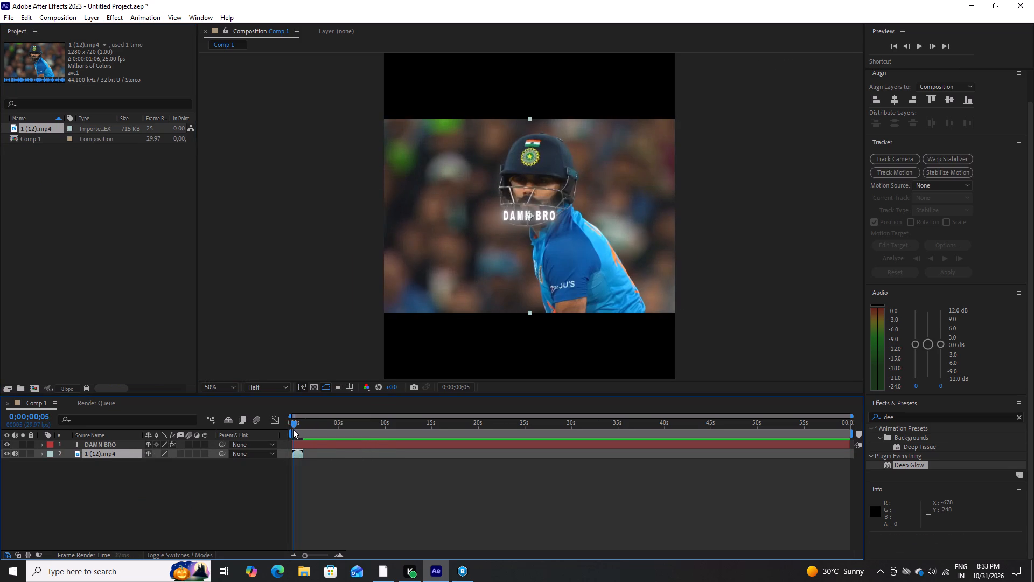
{"action": "left_click_drag", "start_coordinate": [293, 429], "coordinate": [283, 432]}
{"action": "left_click", "coordinate": [214, 487]}
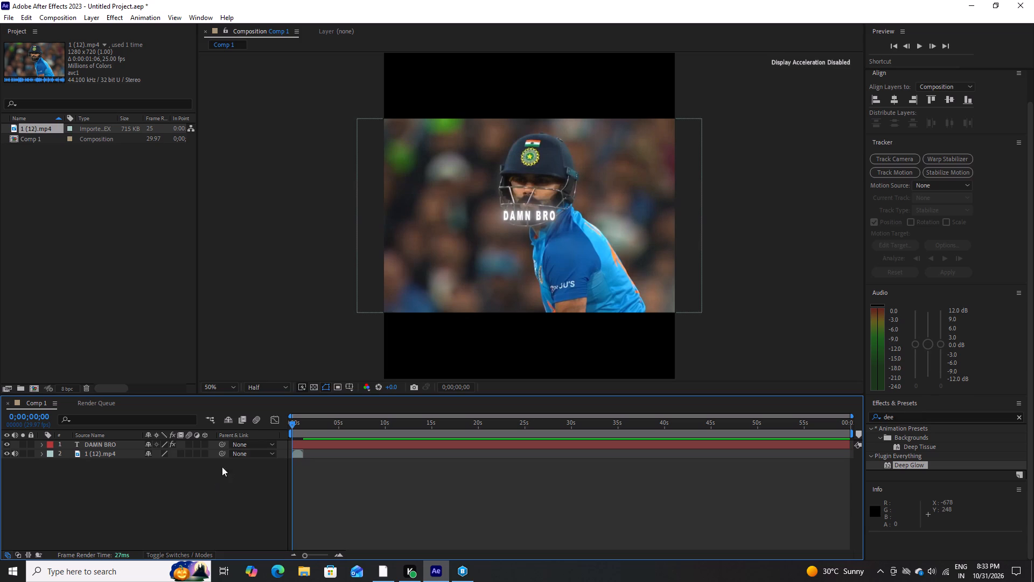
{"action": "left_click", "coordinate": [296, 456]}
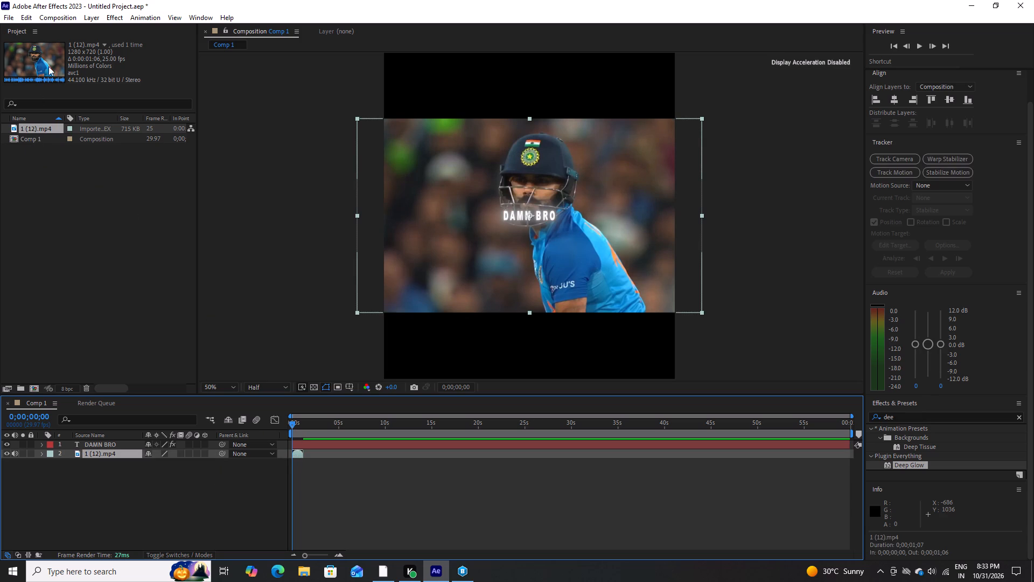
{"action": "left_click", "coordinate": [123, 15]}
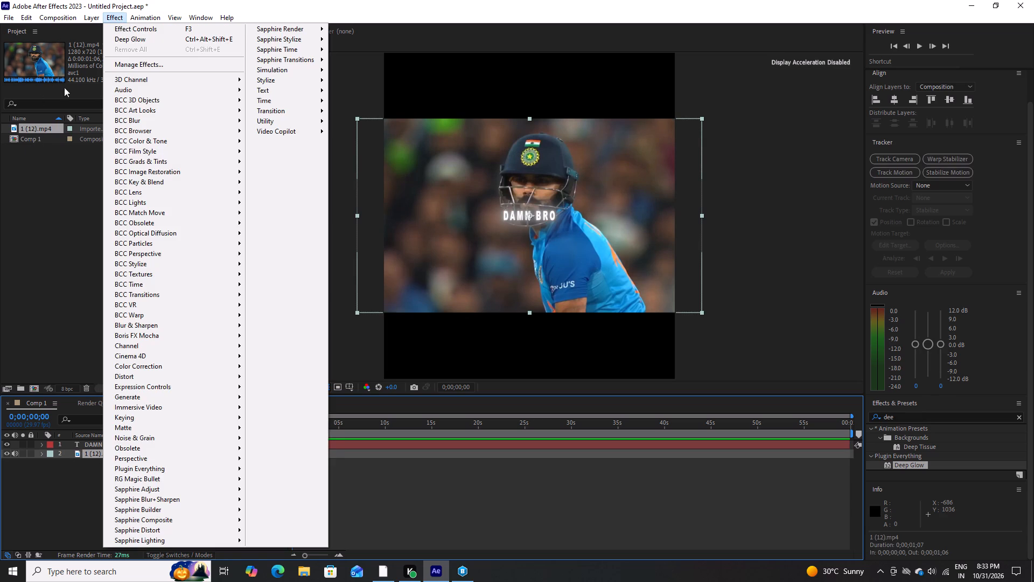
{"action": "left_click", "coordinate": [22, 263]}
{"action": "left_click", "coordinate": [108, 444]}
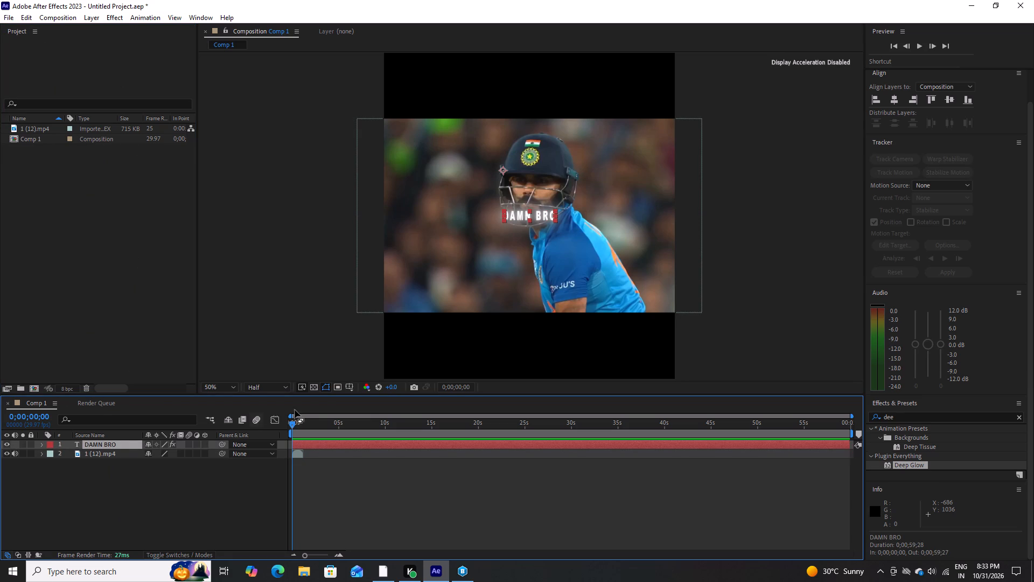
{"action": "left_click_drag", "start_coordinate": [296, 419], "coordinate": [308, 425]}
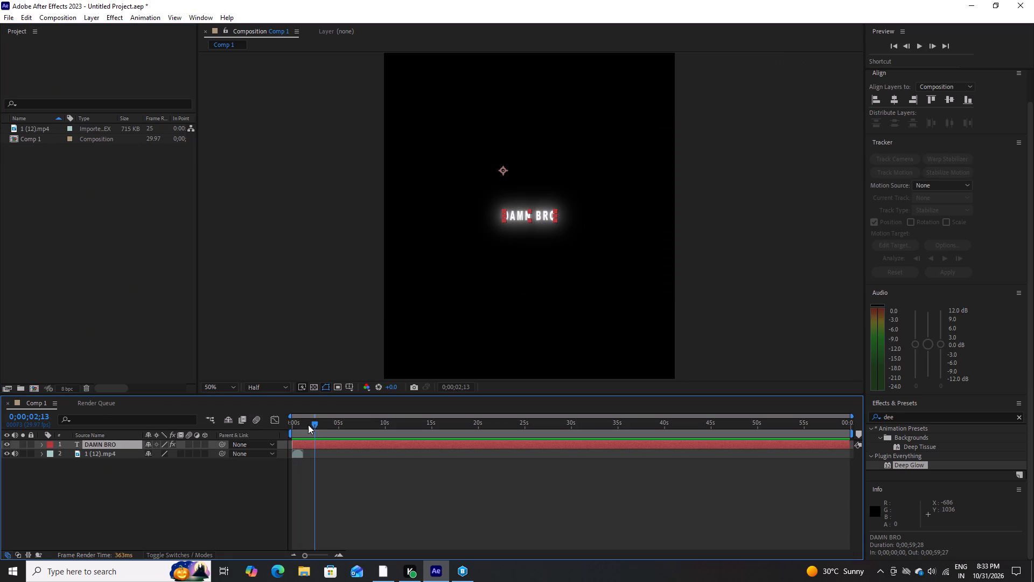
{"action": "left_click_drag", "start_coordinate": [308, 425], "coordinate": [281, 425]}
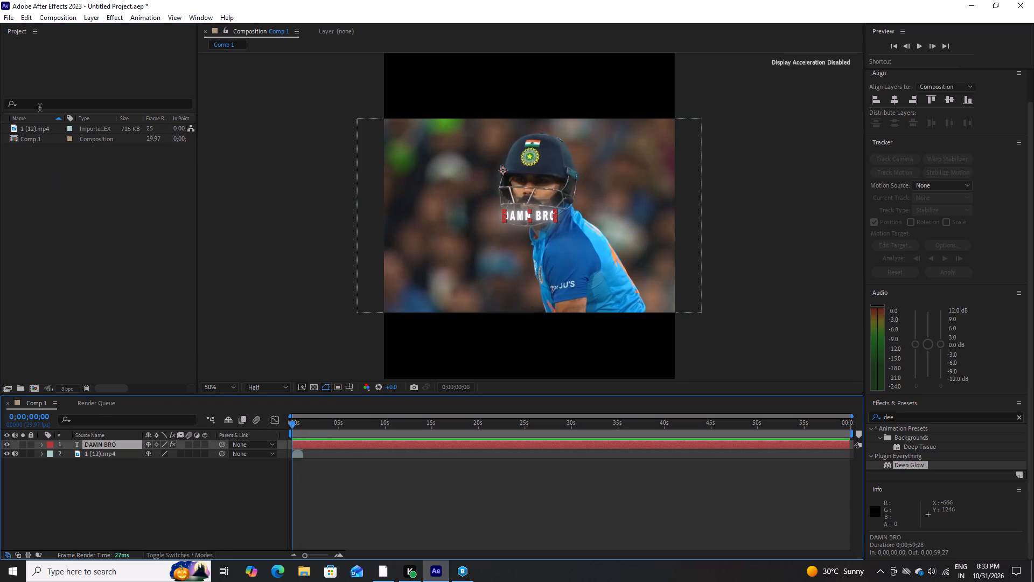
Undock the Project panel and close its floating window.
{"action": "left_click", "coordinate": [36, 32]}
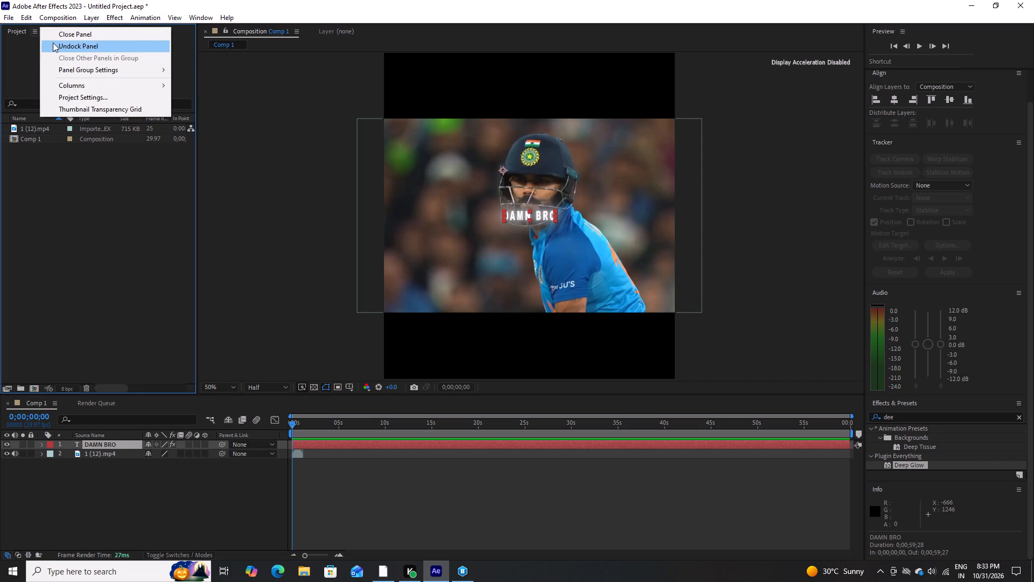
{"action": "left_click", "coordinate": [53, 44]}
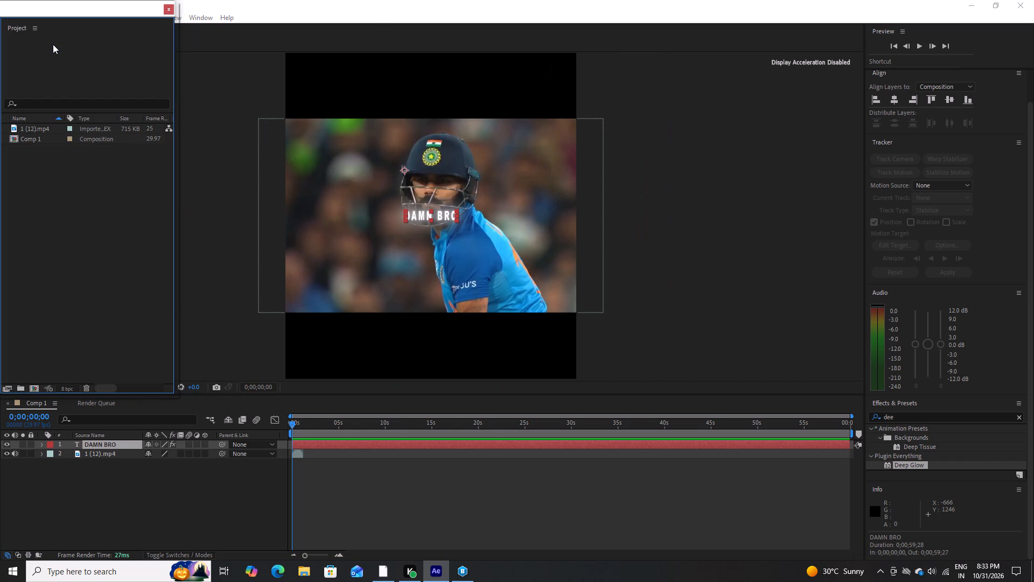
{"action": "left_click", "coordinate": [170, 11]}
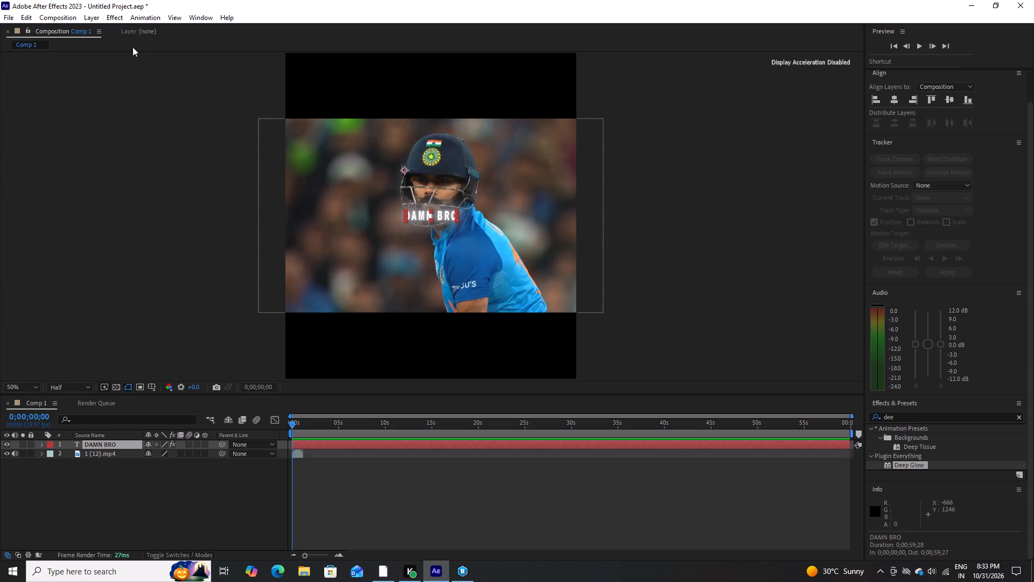
Undo placing the 1 (12) video clip in Comp 1 and undo its import.
{"action": "key", "text": "ctrl+z"}
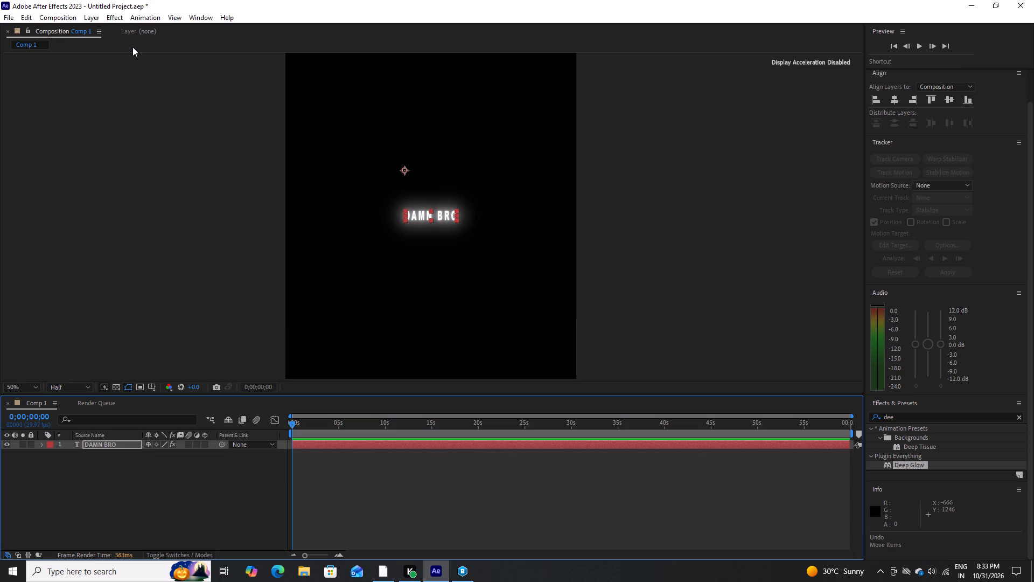
{"action": "key", "text": "ctrl+z"}
Close the Comp 1 viewer and create a new 1080 x 1440 px composition, Comp 2, at 29.97 fps with a black background.
{"action": "left_click", "coordinate": [7, 30]}
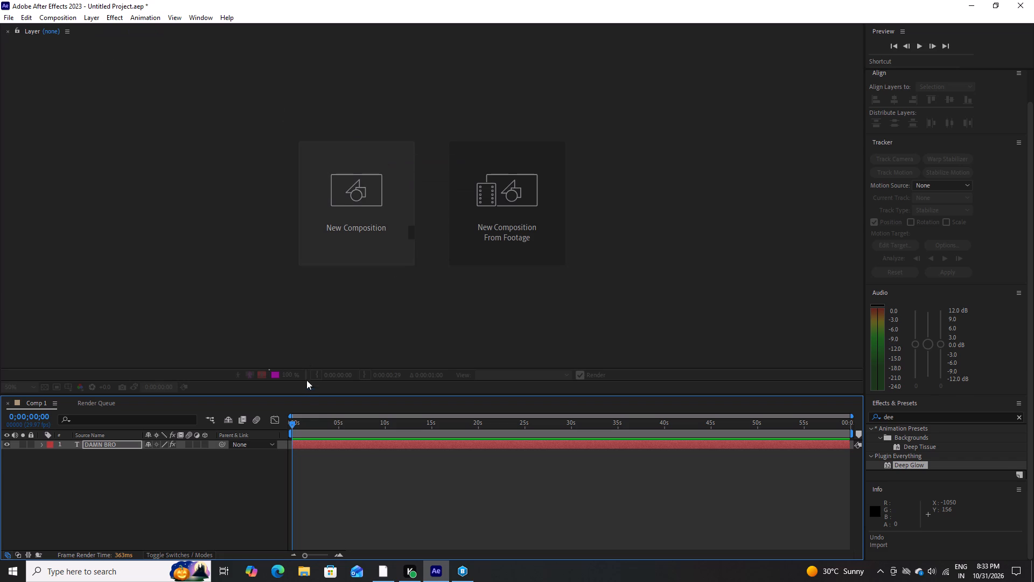
{"action": "left_click", "coordinate": [304, 236]}
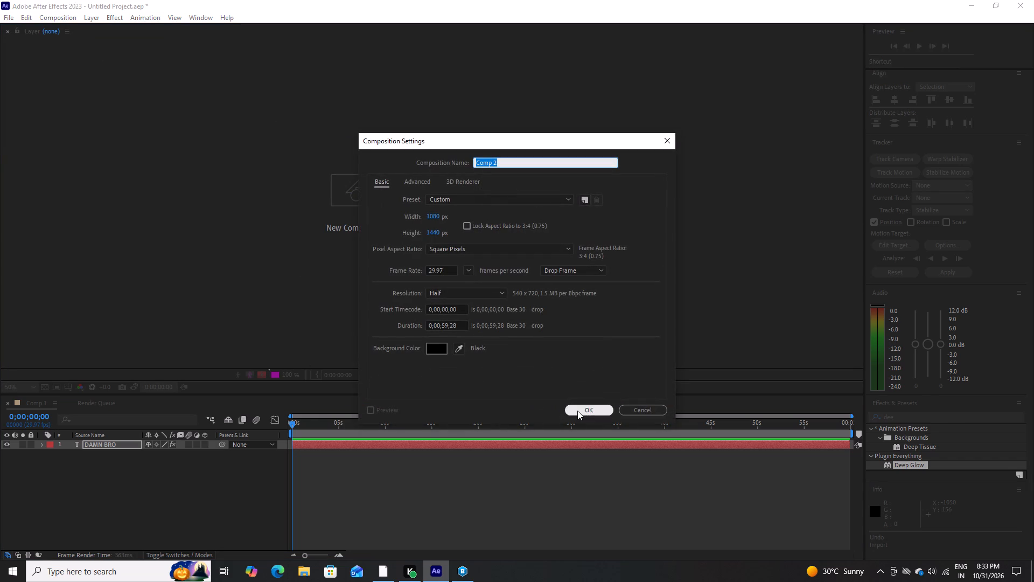
{"action": "left_click", "coordinate": [577, 411]}
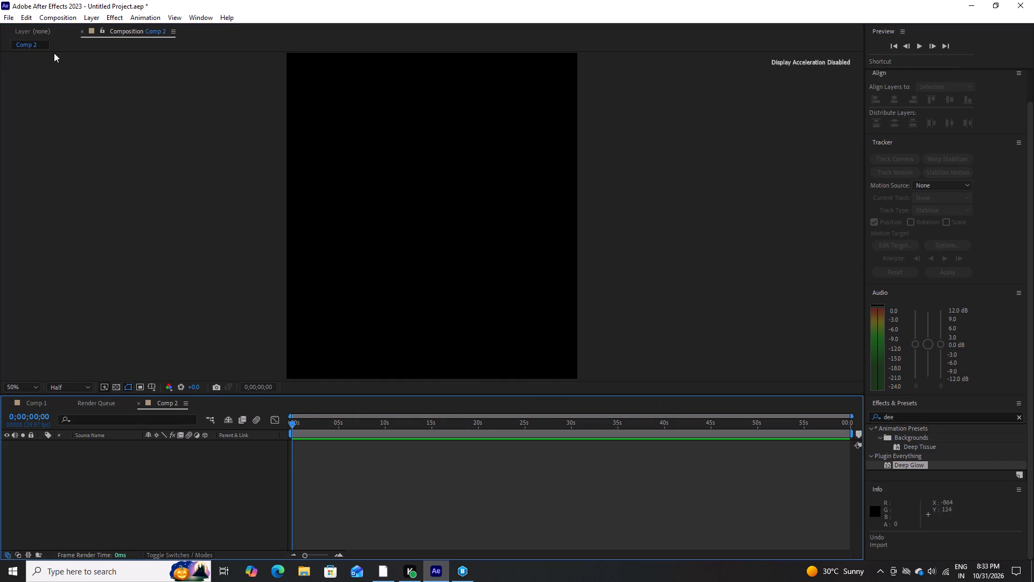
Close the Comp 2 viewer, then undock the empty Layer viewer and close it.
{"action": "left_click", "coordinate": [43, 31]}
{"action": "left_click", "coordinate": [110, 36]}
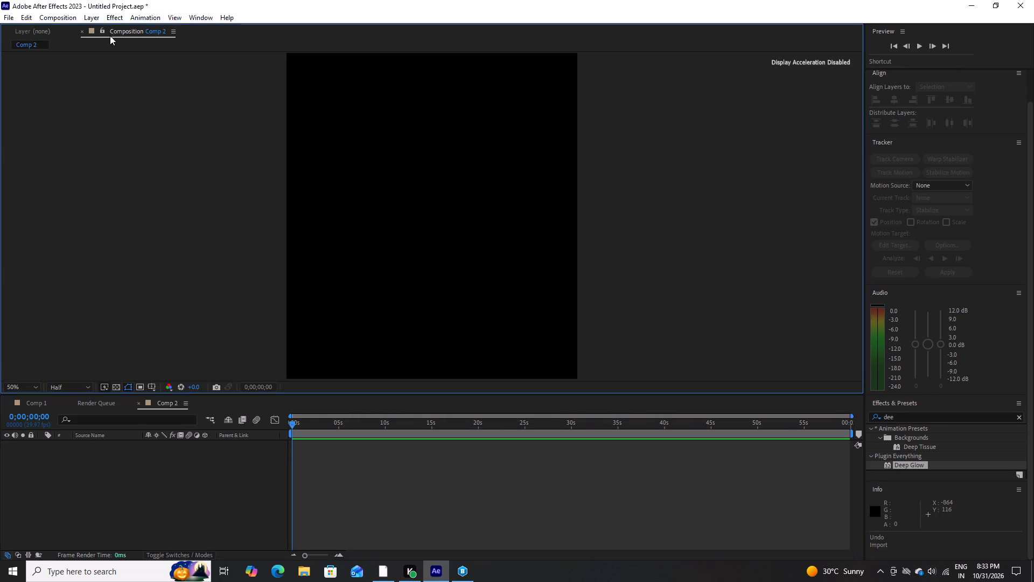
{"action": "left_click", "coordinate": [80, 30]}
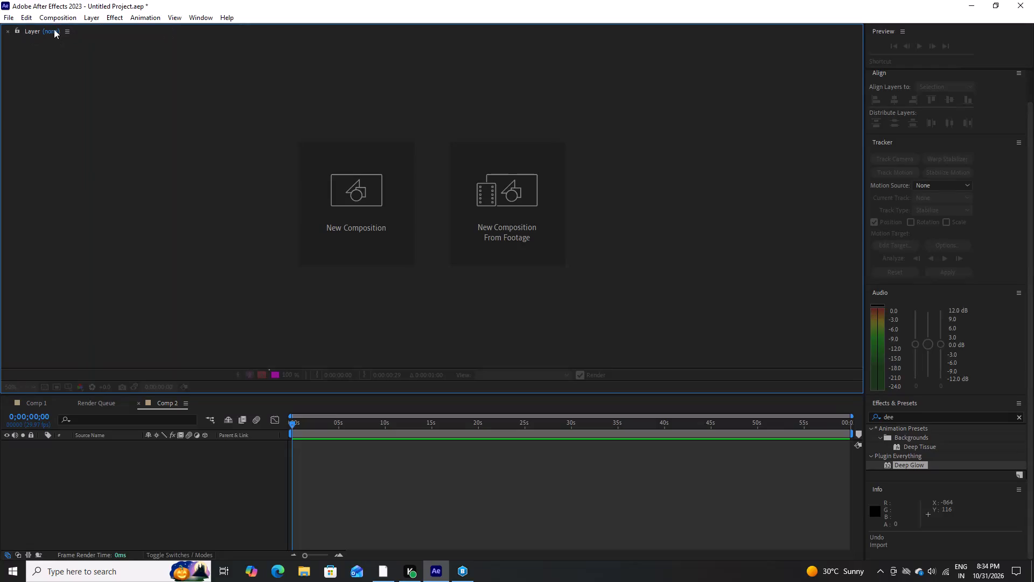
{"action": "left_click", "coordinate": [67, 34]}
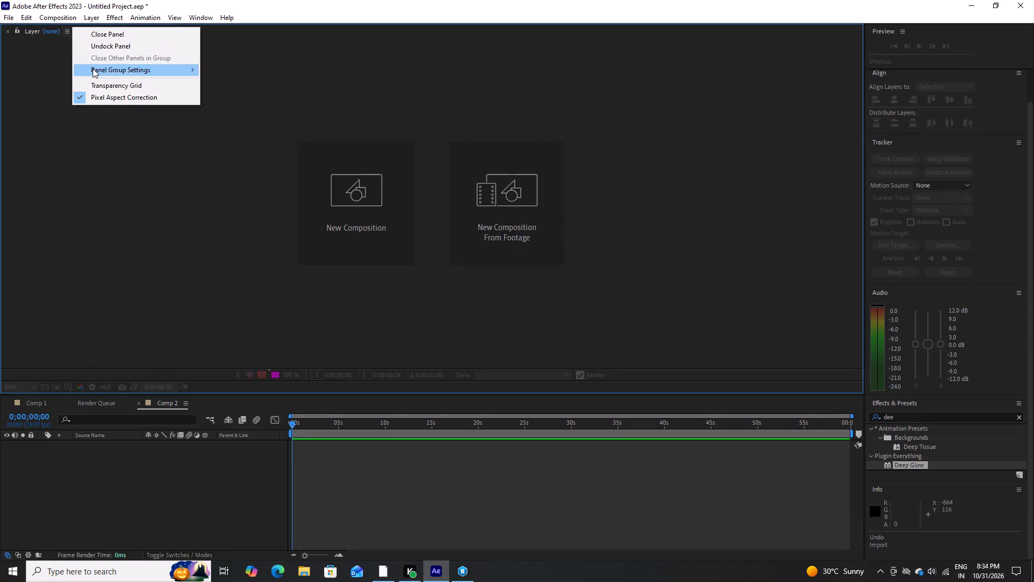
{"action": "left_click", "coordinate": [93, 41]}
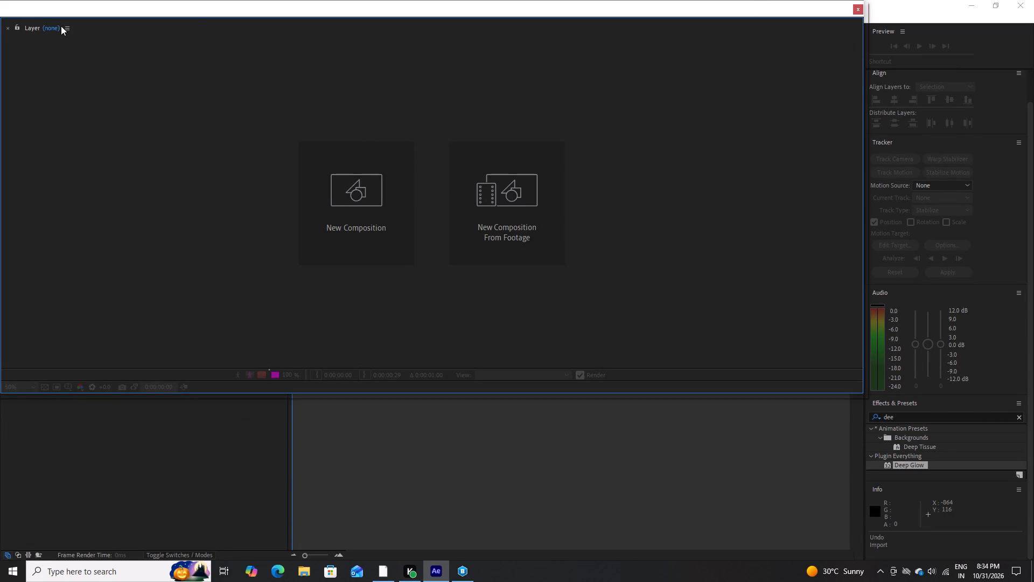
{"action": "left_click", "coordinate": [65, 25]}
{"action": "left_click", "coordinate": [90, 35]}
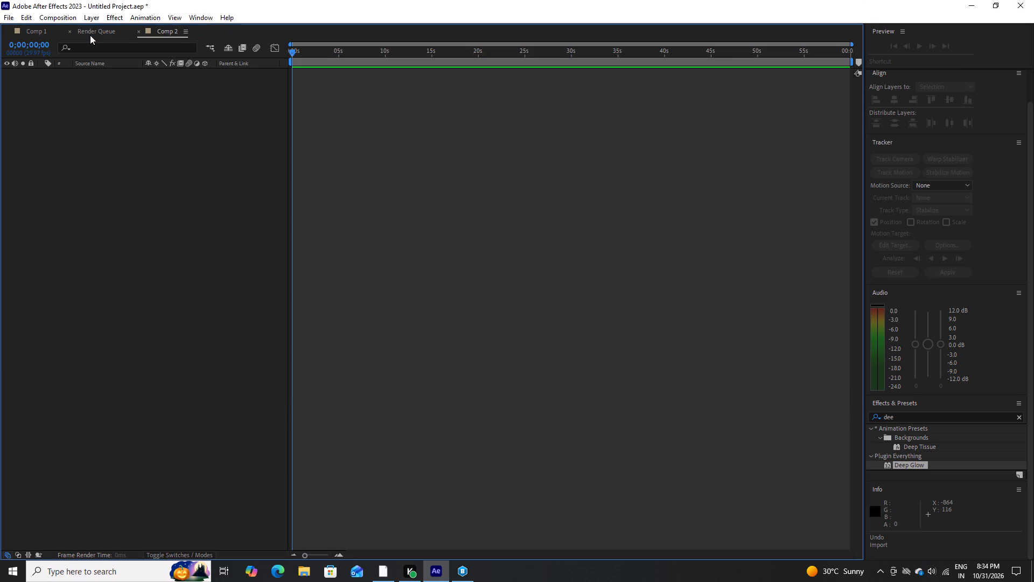
Switch the workspace to All Panels and fit the whole Comp 2 frame in the viewer at 25%.
{"action": "scroll", "coordinate": [165, 100], "scroll_direction": "up", "scroll_amount": 4}
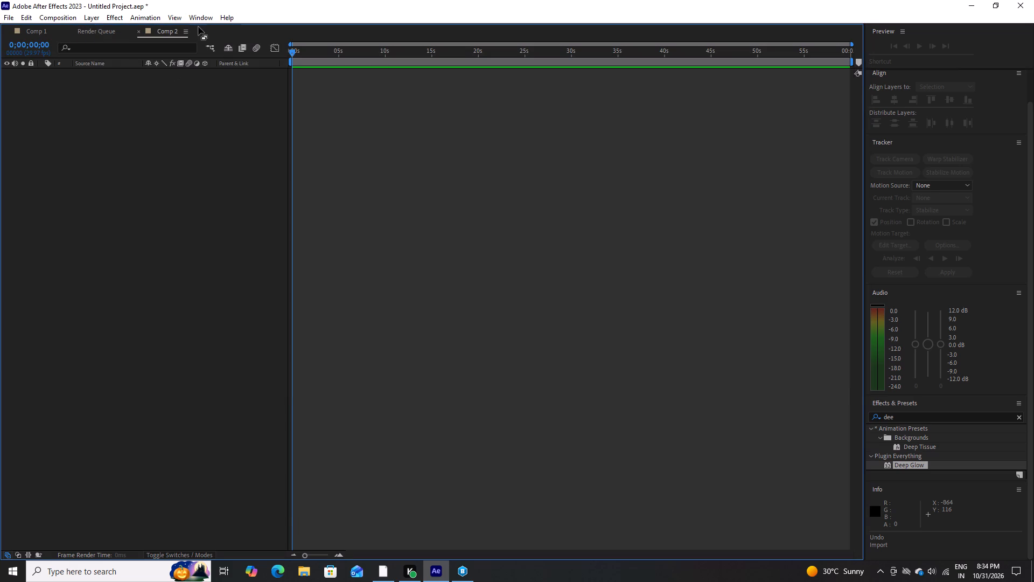
{"action": "left_click", "coordinate": [200, 18]}
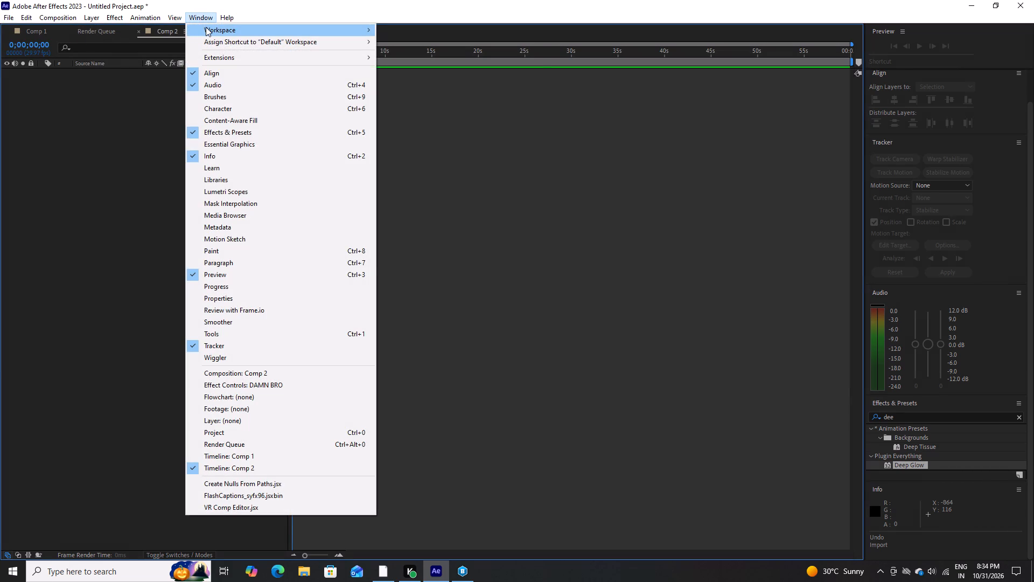
{"action": "left_click", "coordinate": [438, 66]}
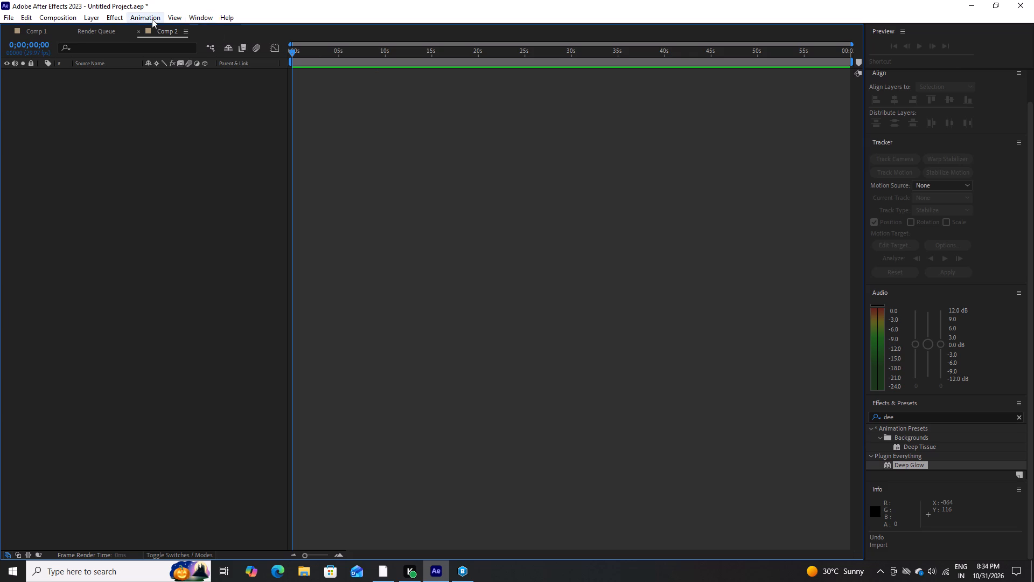
{"action": "left_click", "coordinate": [78, 19]}
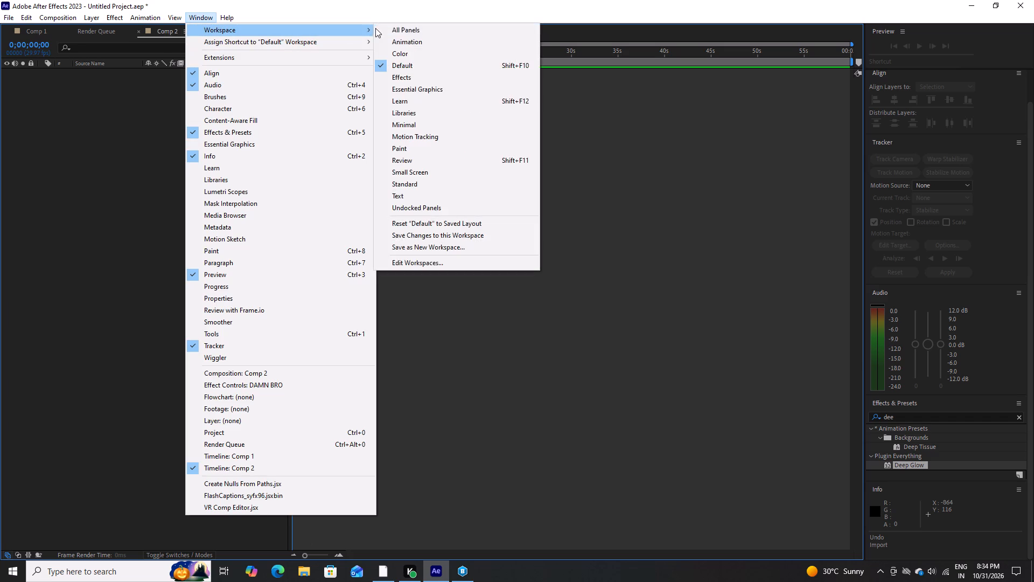
{"action": "left_click", "coordinate": [397, 28]}
{"action": "scroll", "coordinate": [269, 106], "scroll_direction": "up", "scroll_amount": 3}
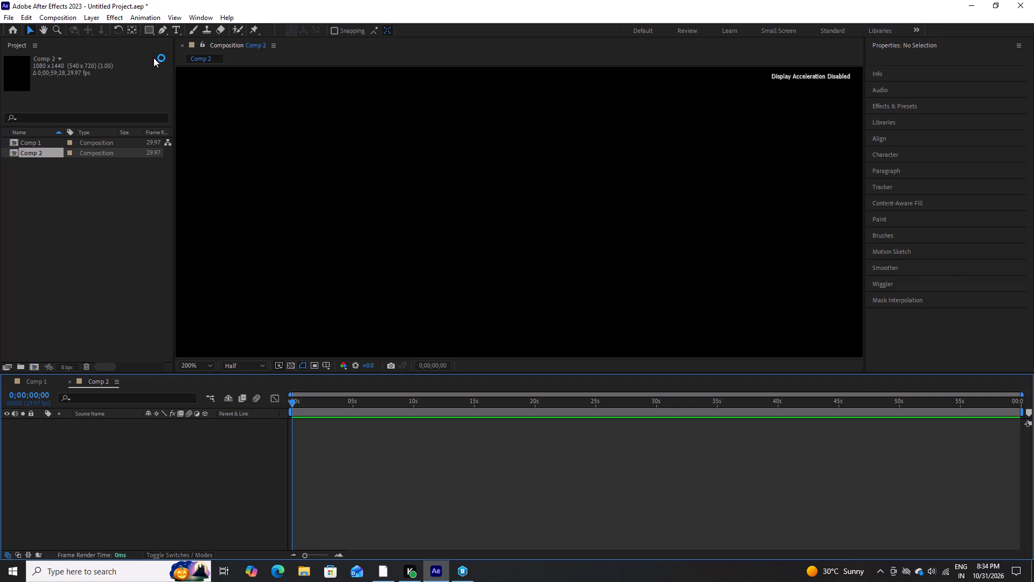
{"action": "scroll", "coordinate": [495, 184], "scroll_direction": "down", "scroll_amount": 3}
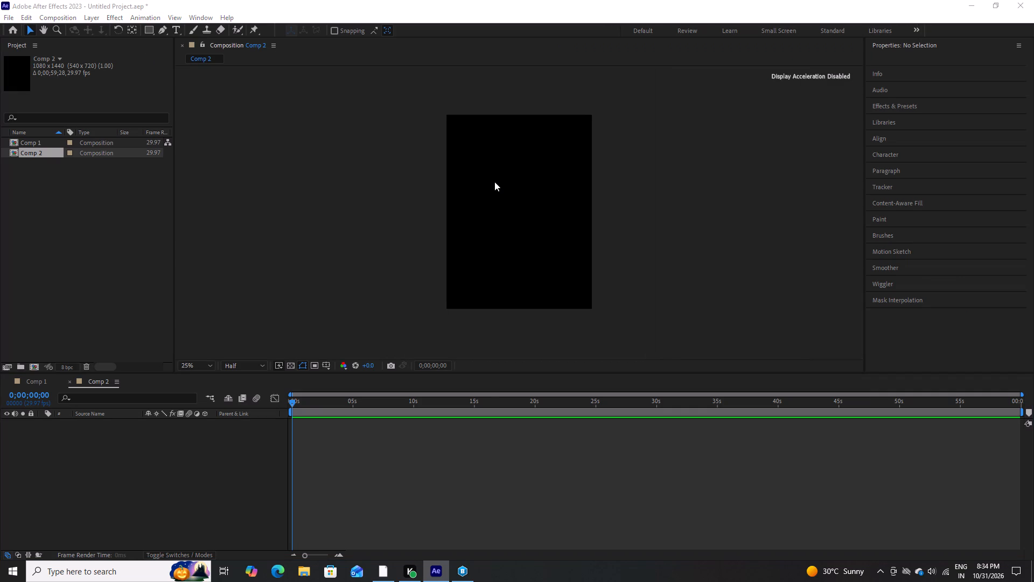
Nest Comp 1 as a layer in the empty Comp 2 timeline.
{"action": "left_click", "coordinate": [161, 452]}
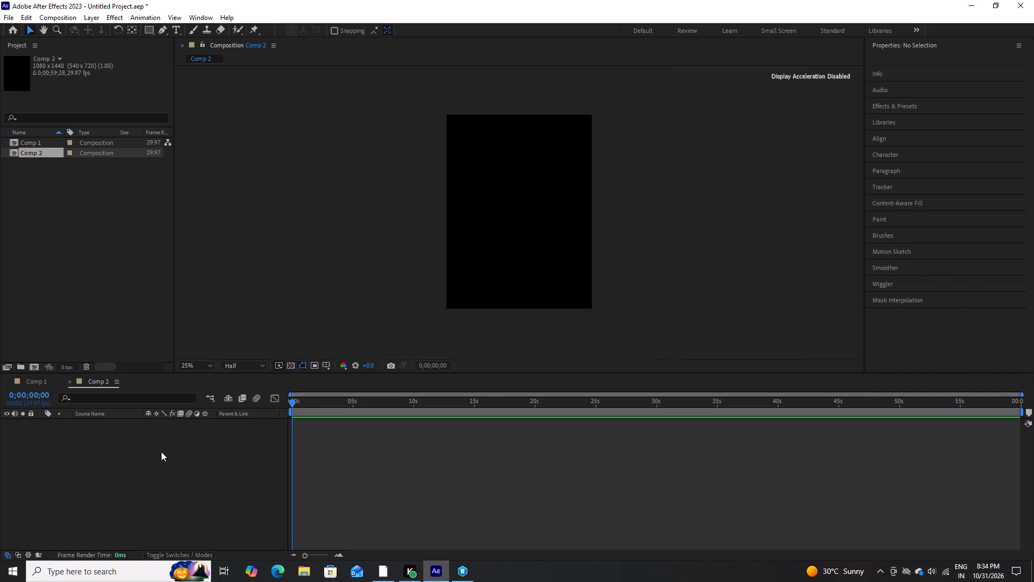
{"action": "left_click", "coordinate": [34, 141]}
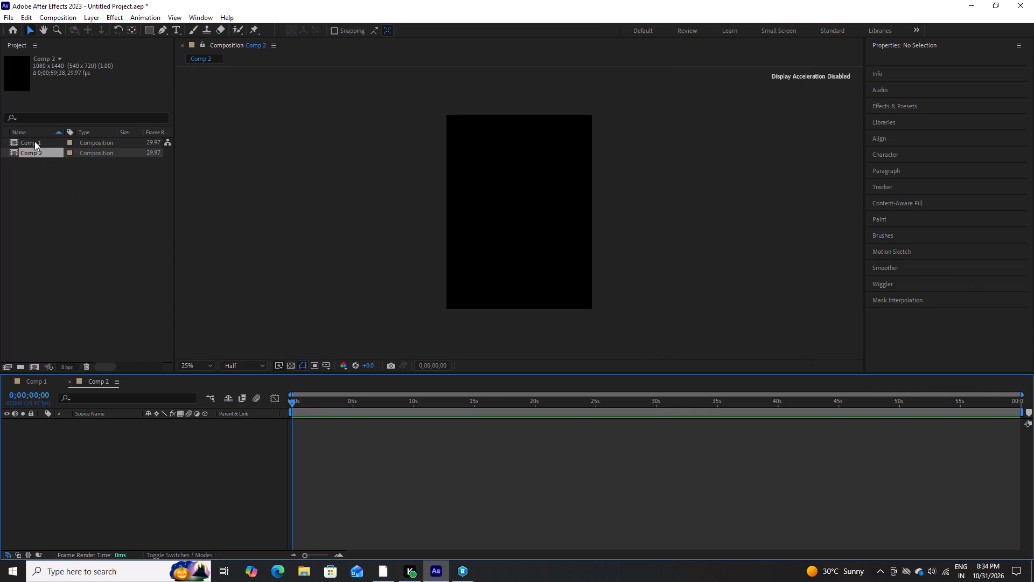
{"action": "left_click_drag", "start_coordinate": [34, 141], "coordinate": [60, 432]}
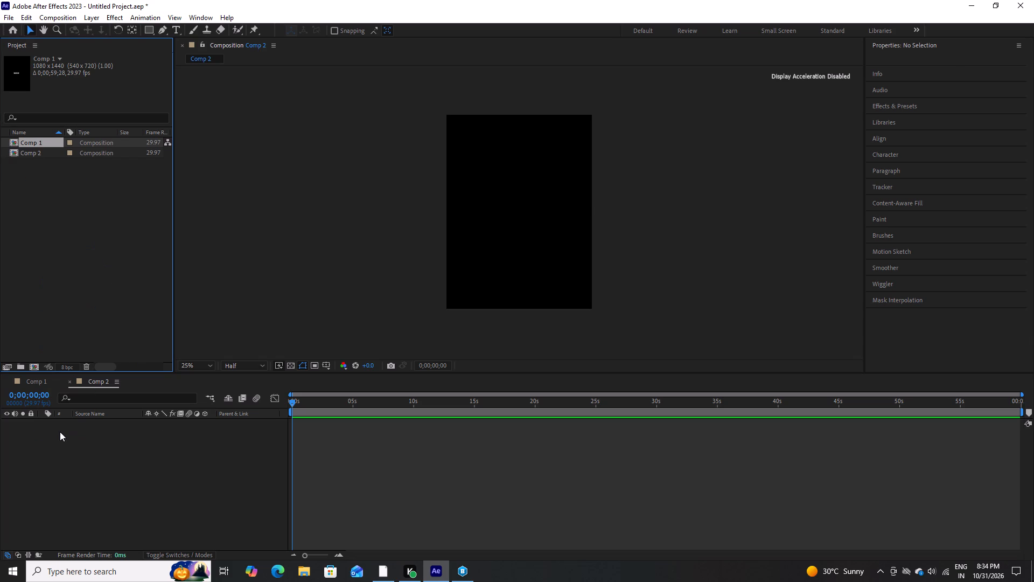
Move the Comp 2 playhead to 0;00;05;28 and inspect the nested DAMN BRO text.
{"action": "left_click_drag", "start_coordinate": [343, 394], "coordinate": [380, 396]}
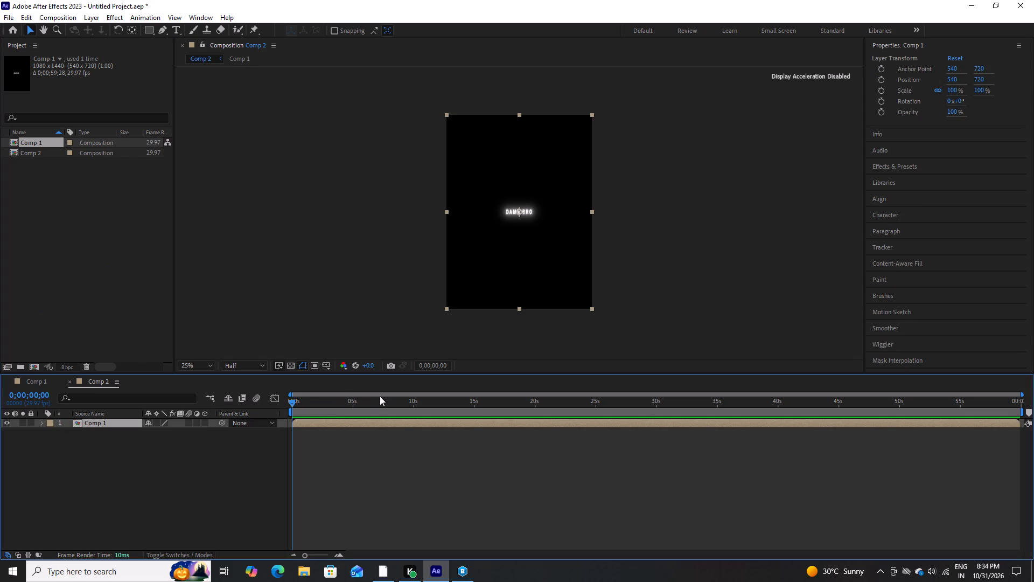
{"action": "left_click_drag", "start_coordinate": [307, 397], "coordinate": [364, 398]}
{"action": "scroll", "coordinate": [527, 204], "scroll_direction": "up", "scroll_amount": 1}
{"action": "scroll", "coordinate": [527, 203], "scroll_direction": "down", "scroll_amount": 1}
{"action": "scroll", "coordinate": [527, 203], "scroll_direction": "up", "scroll_amount": 1}
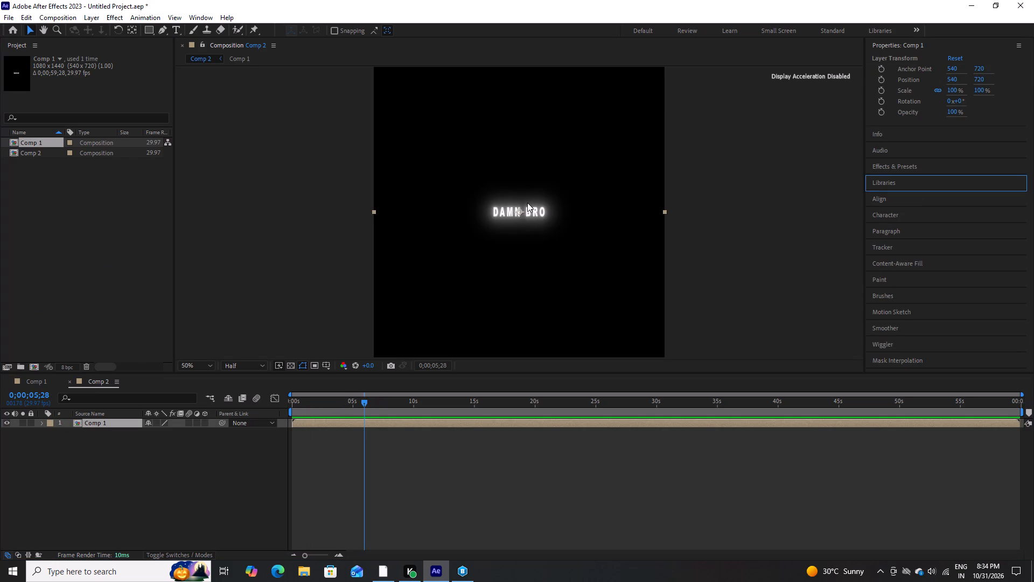
{"action": "scroll", "coordinate": [527, 203], "scroll_direction": "down", "scroll_amount": 1}
{"action": "left_click_drag", "start_coordinate": [339, 394], "coordinate": [310, 391]}
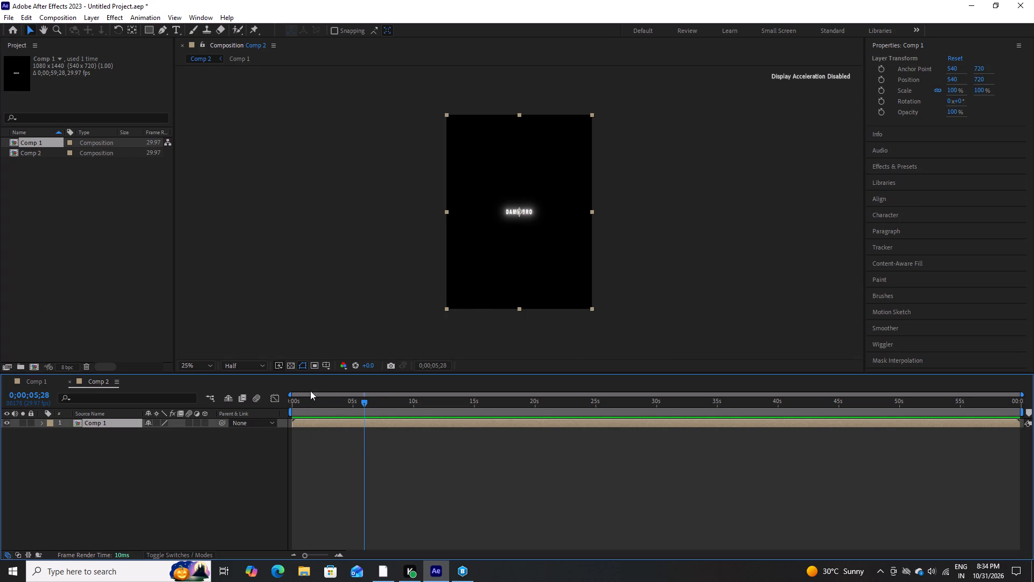
{"action": "left_click_drag", "start_coordinate": [310, 391], "coordinate": [296, 390]}
Import the video 1 (8) from the V1 folder in drive E's Downloads and place it below the Comp 1 layer in Comp 2.
{"action": "left_click", "coordinate": [3, 10]}
{"action": "left_click", "coordinate": [5, 15]}
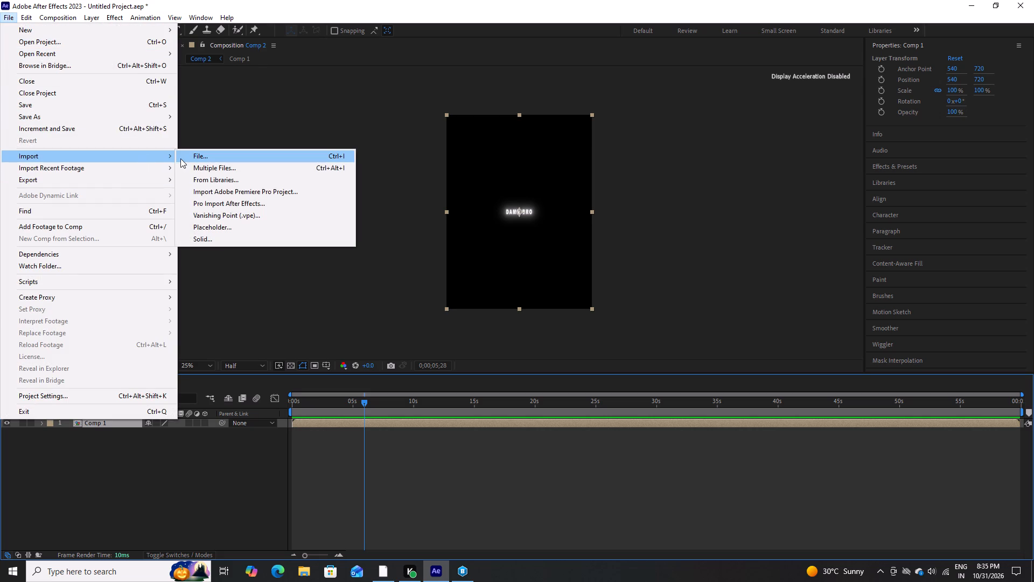
{"action": "left_click", "coordinate": [180, 158]}
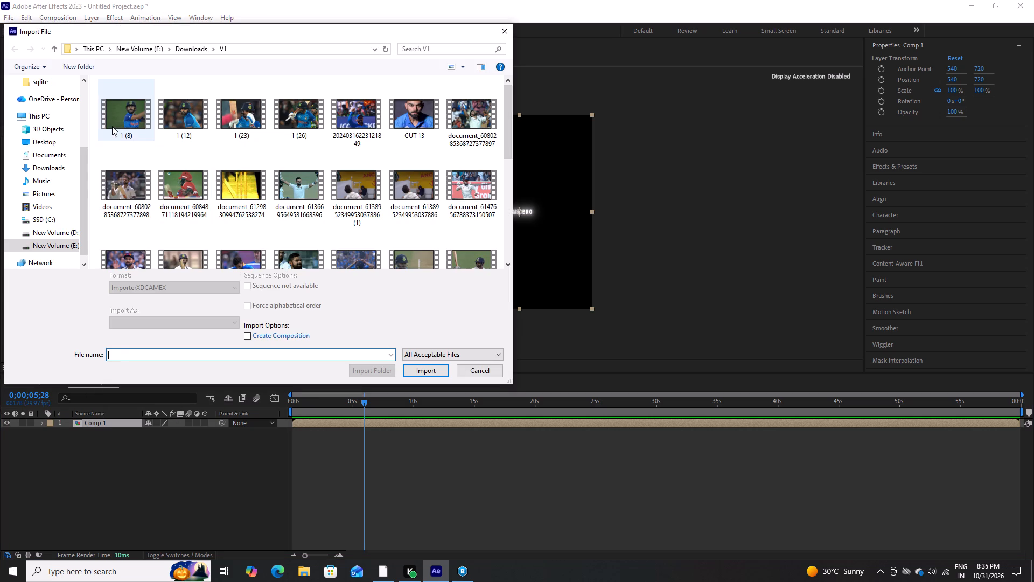
{"action": "left_click", "coordinate": [107, 125]}
{"action": "left_click", "coordinate": [429, 370]}
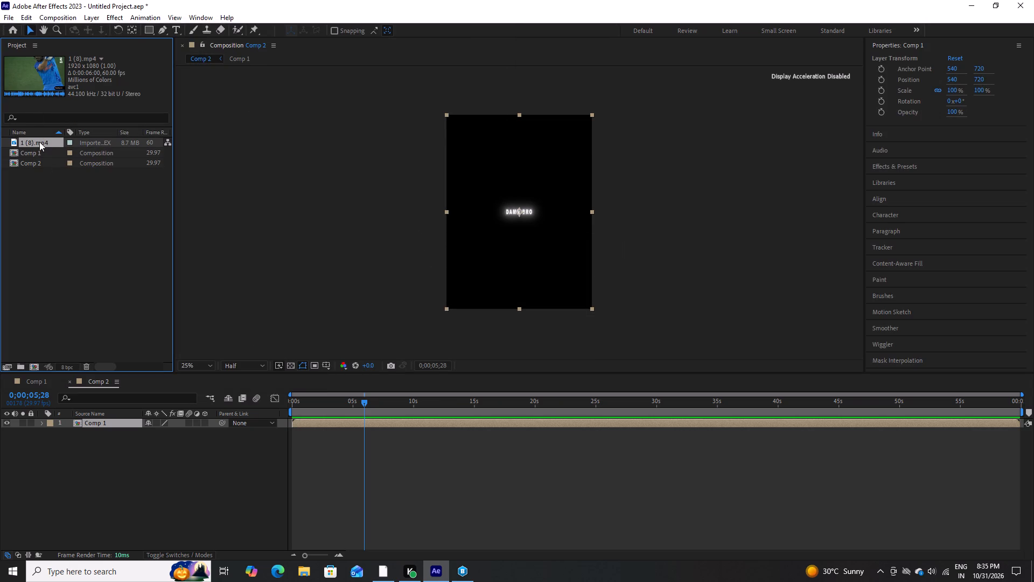
{"action": "left_click_drag", "start_coordinate": [39, 142], "coordinate": [138, 460]}
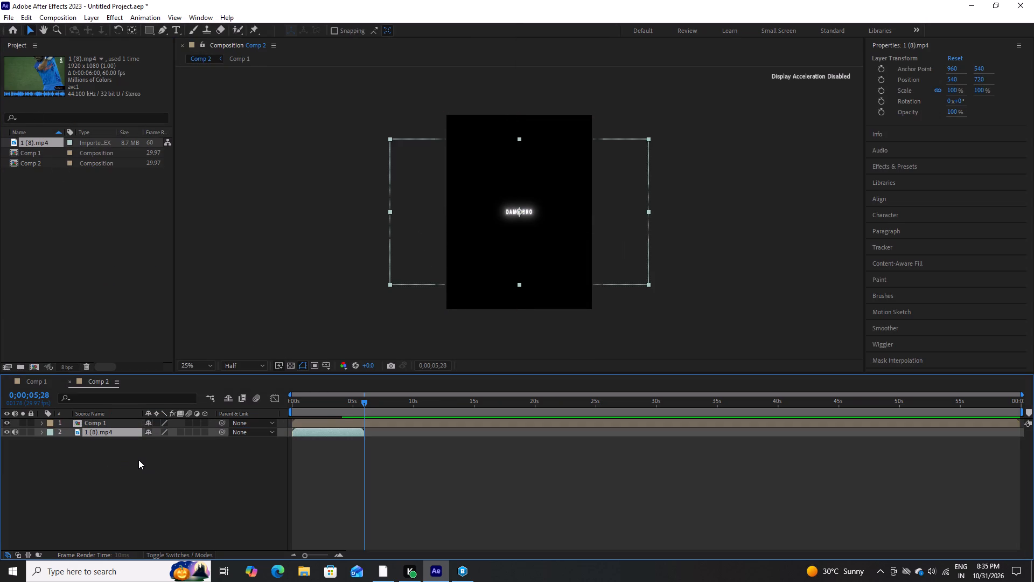
{"action": "scroll", "coordinate": [487, 248], "scroll_direction": "up", "scroll_amount": 2}
{"action": "scroll", "coordinate": [487, 248], "scroll_direction": "down", "scroll_amount": 1}
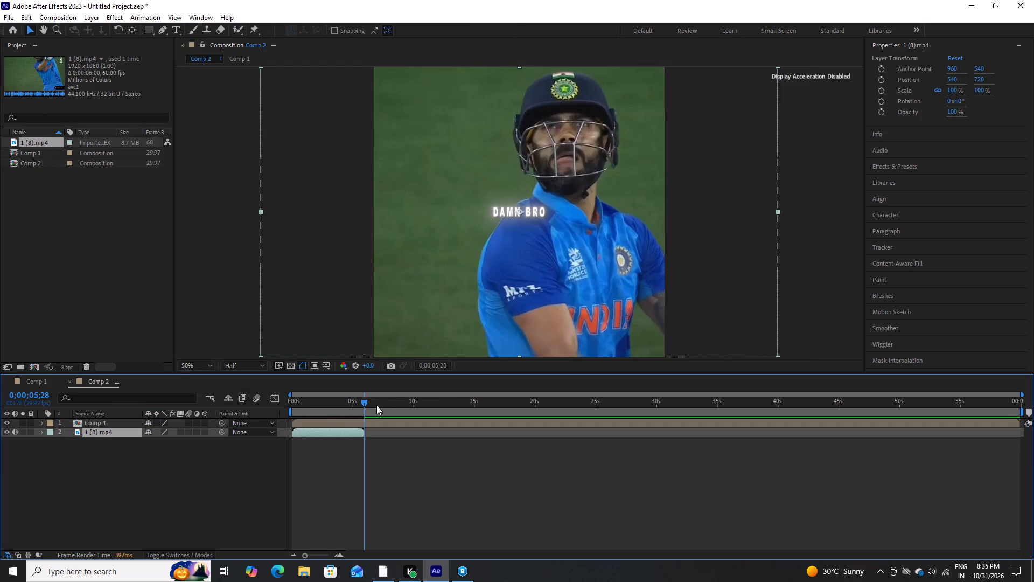
Return the Comp 2 playhead to 0;00;00;00 and open the nested Comp 1 with its DAMN BRO text layer selected.
{"action": "left_click_drag", "start_coordinate": [360, 401], "coordinate": [275, 391]}
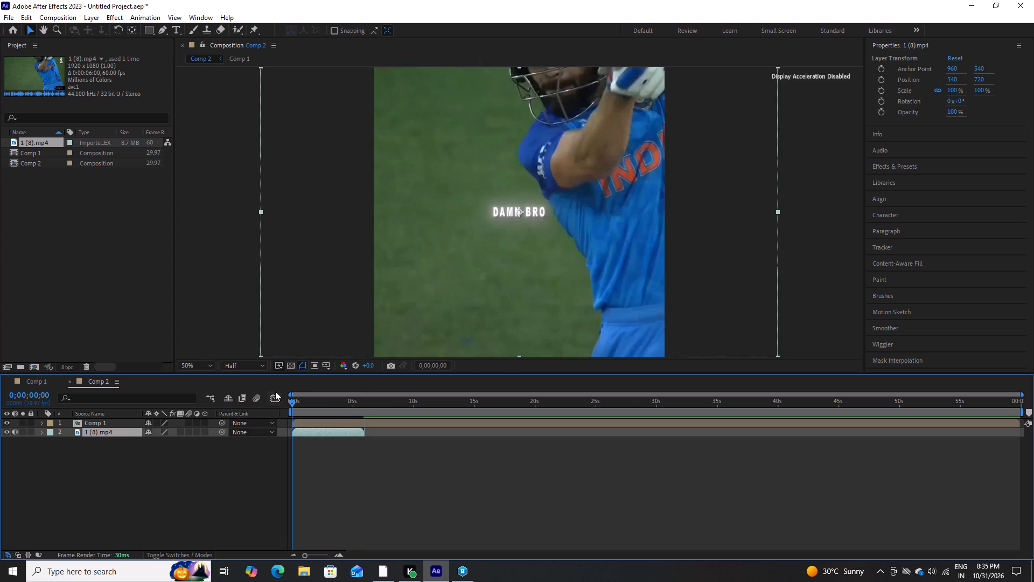
{"action": "left_click", "coordinate": [103, 426]}
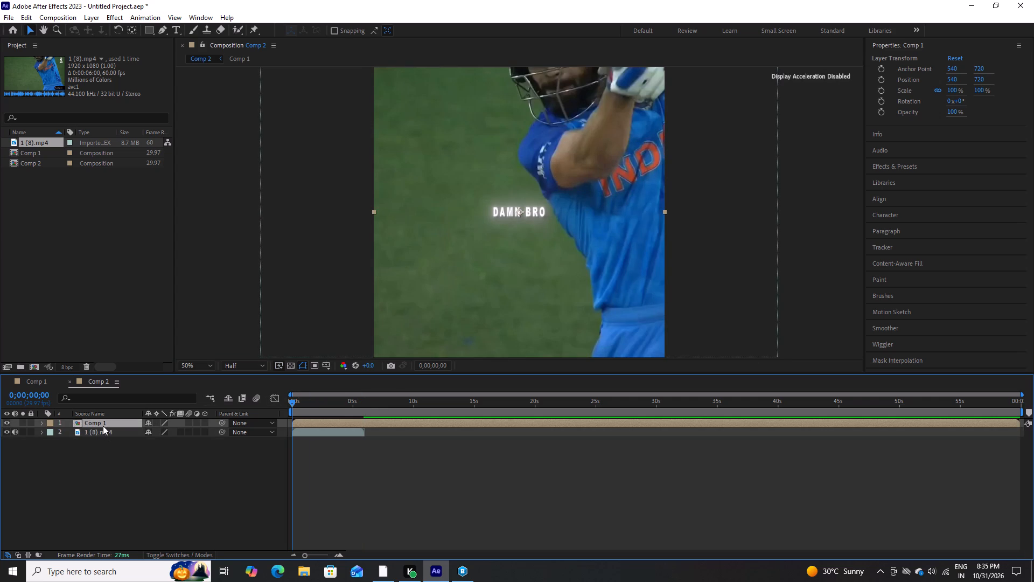
{"action": "double_click", "coordinate": [103, 426]}
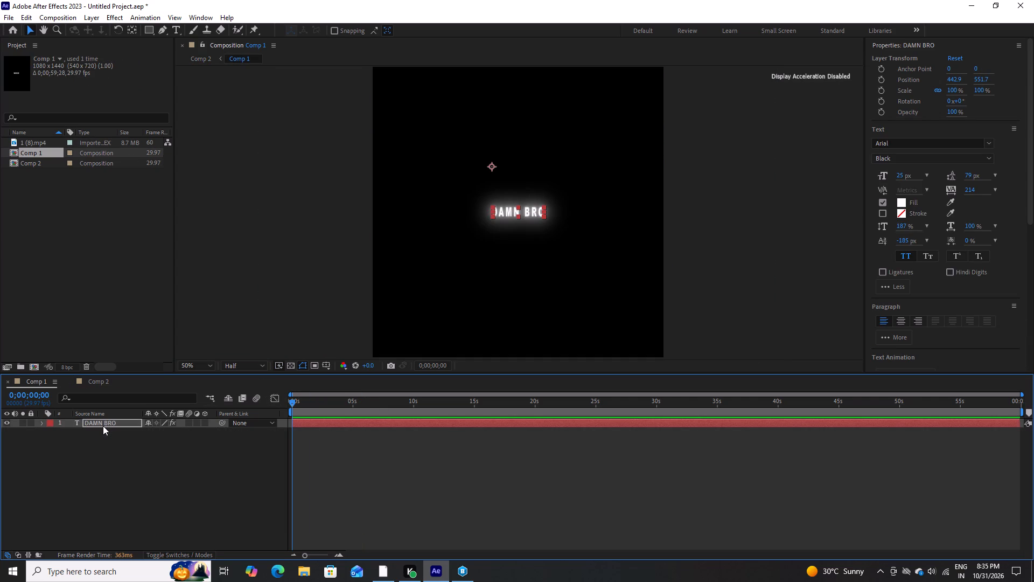
{"action": "left_click", "coordinate": [103, 426]}
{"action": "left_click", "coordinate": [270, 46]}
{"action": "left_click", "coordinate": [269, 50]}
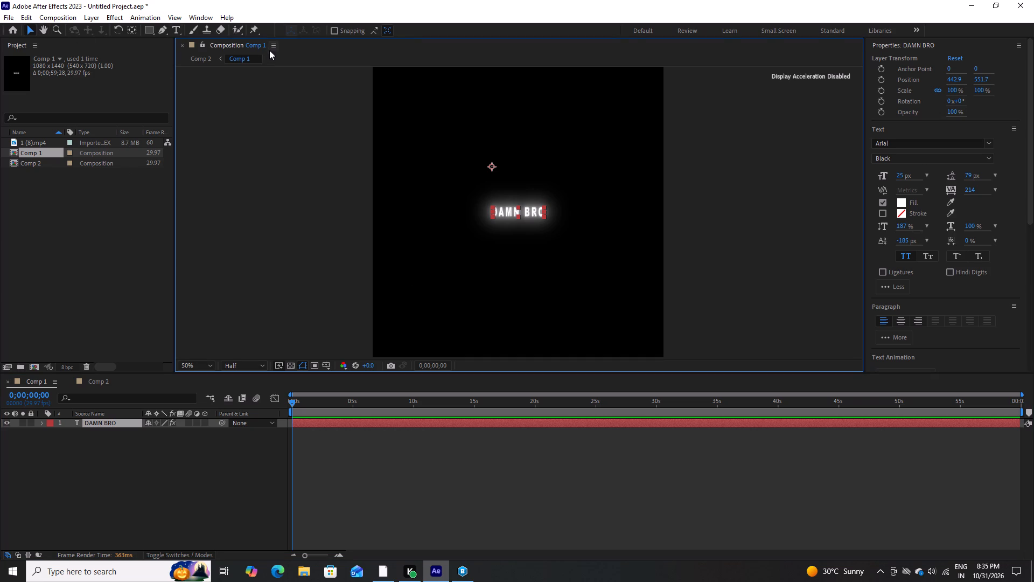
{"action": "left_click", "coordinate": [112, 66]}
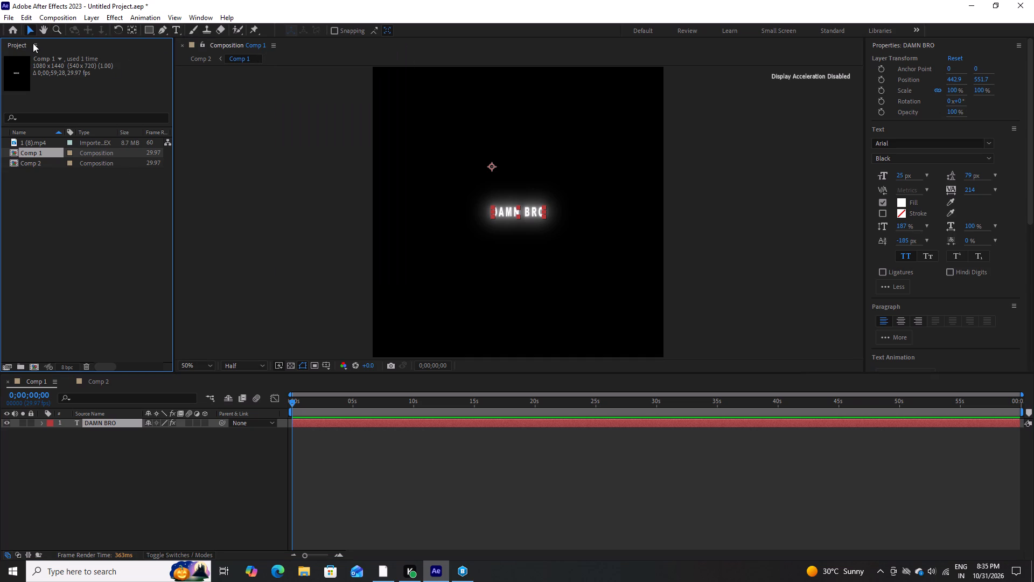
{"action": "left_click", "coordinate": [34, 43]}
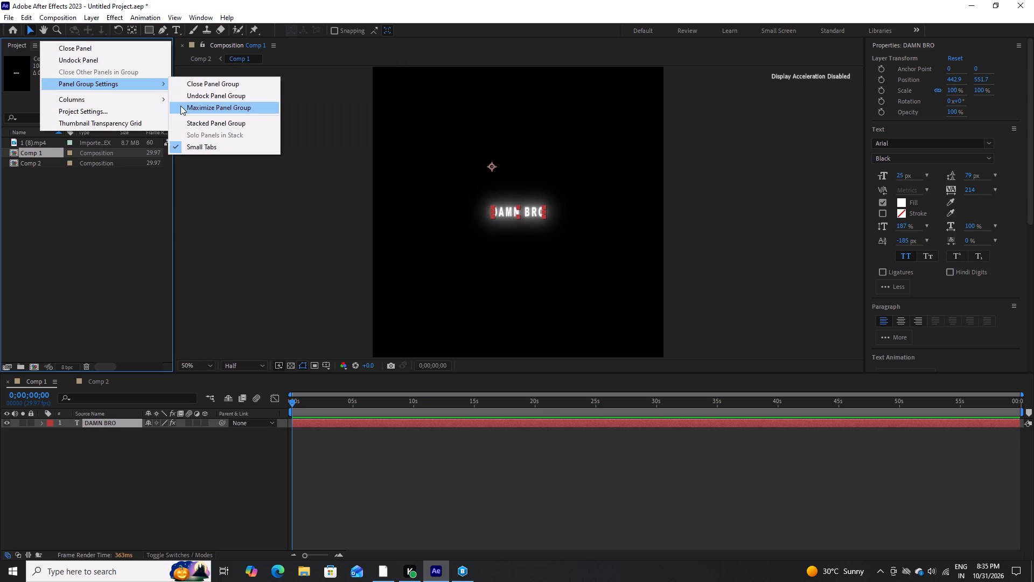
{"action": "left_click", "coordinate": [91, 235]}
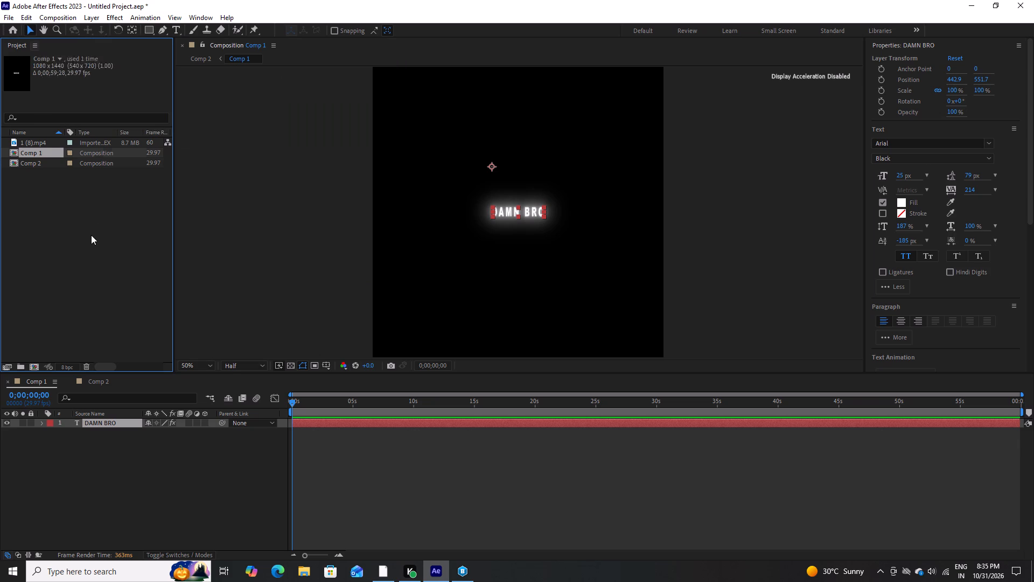
Scrub through the first seconds of Comp 1 and return the playhead to 0;00;00;00.
{"action": "left_click_drag", "start_coordinate": [311, 397], "coordinate": [315, 394]}
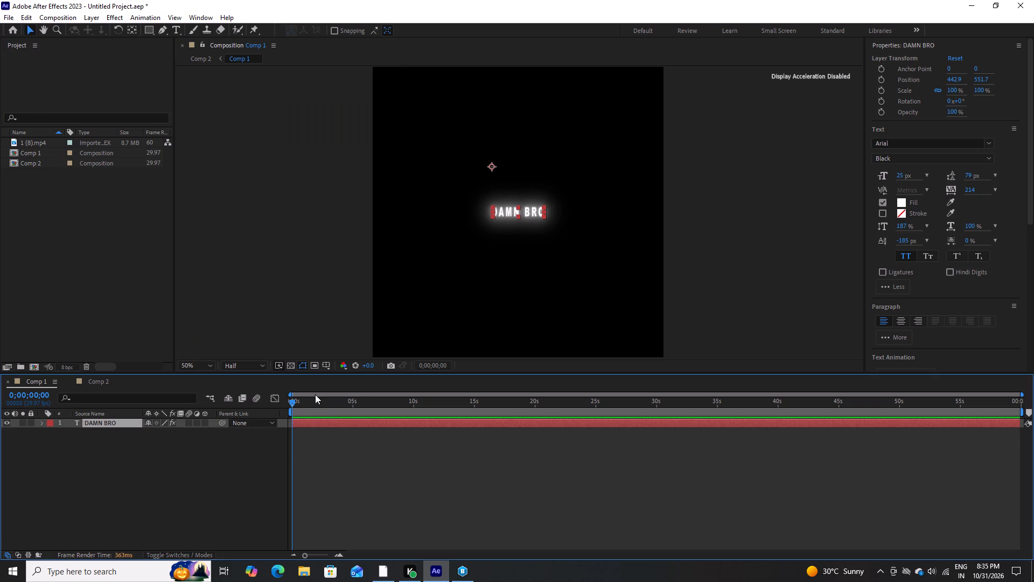
{"action": "left_click_drag", "start_coordinate": [315, 394], "coordinate": [358, 397]}
{"action": "left_click", "coordinate": [358, 397]}
{"action": "left_click", "coordinate": [354, 404]}
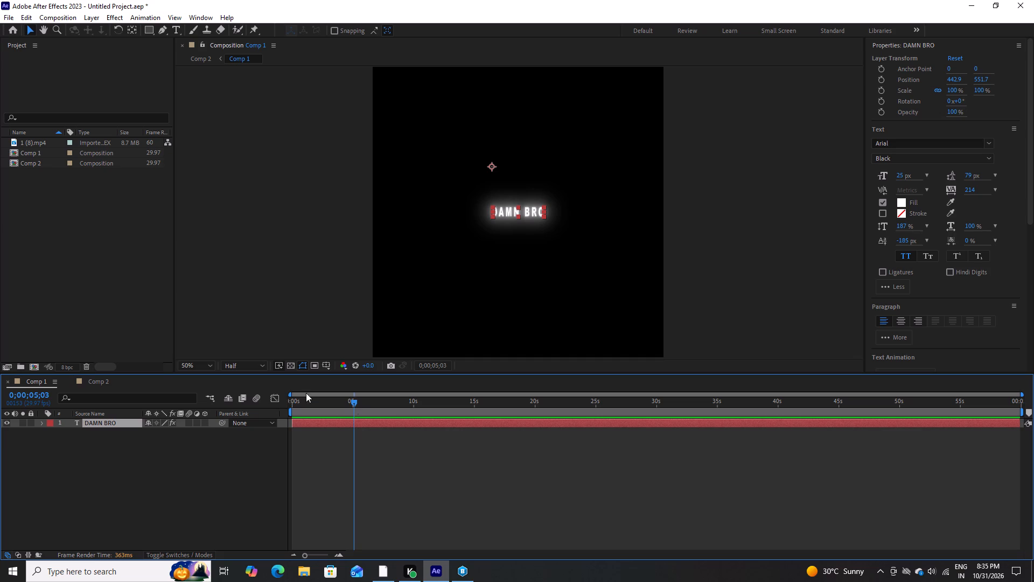
{"action": "left_click_drag", "start_coordinate": [298, 390], "coordinate": [250, 390]}
{"action": "left_click", "coordinate": [299, 397]}
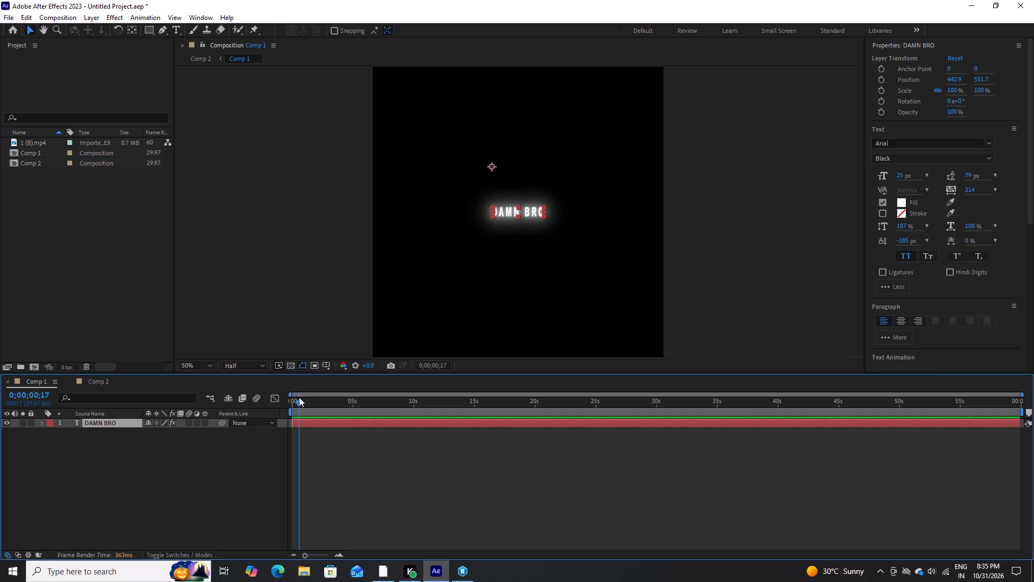
{"action": "left_click_drag", "start_coordinate": [299, 397], "coordinate": [280, 398]}
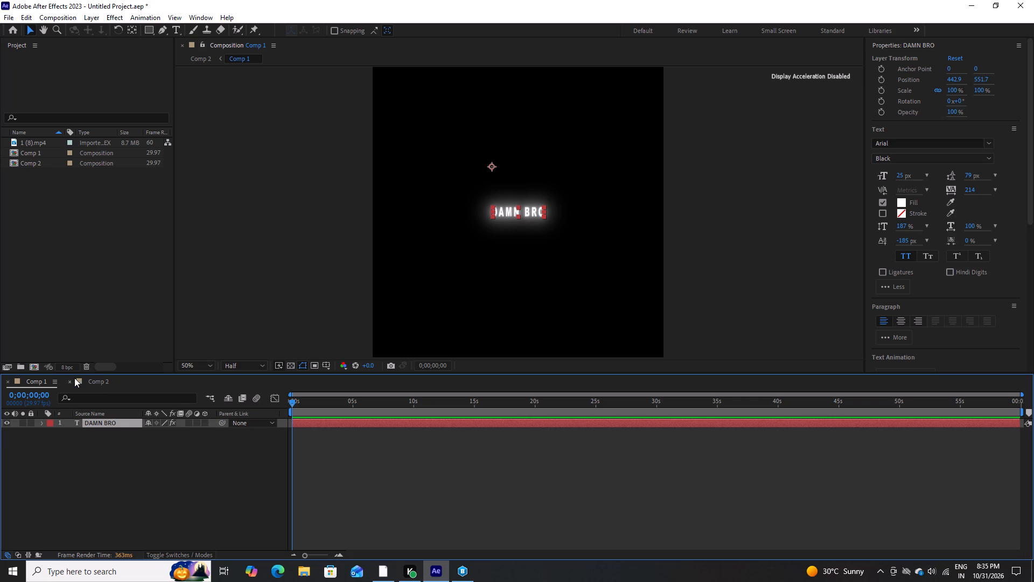
Close the Comp 2 timeline, leaving Comp 1 open.
{"action": "left_click", "coordinate": [95, 378]}
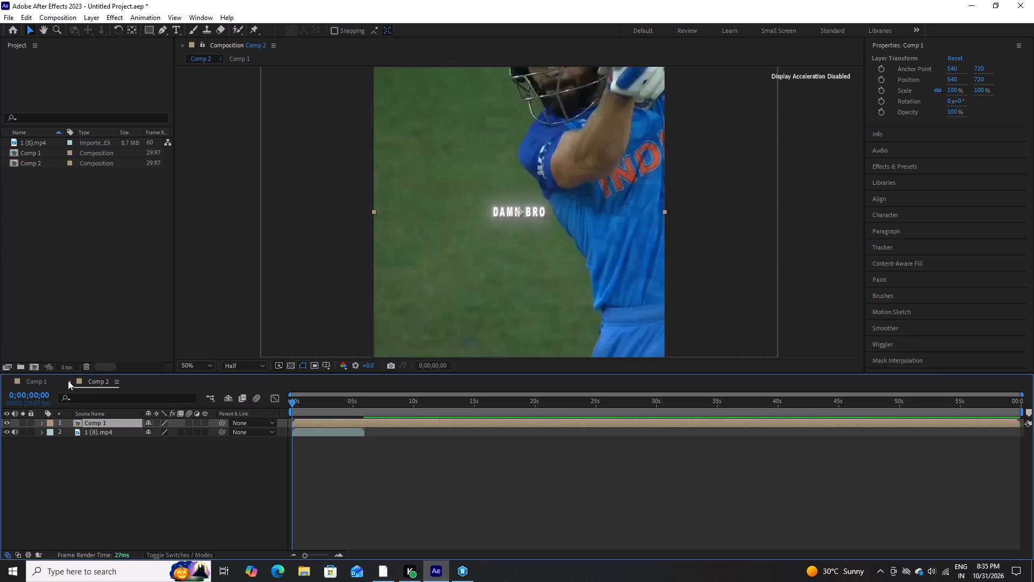
{"action": "left_click", "coordinate": [68, 380]}
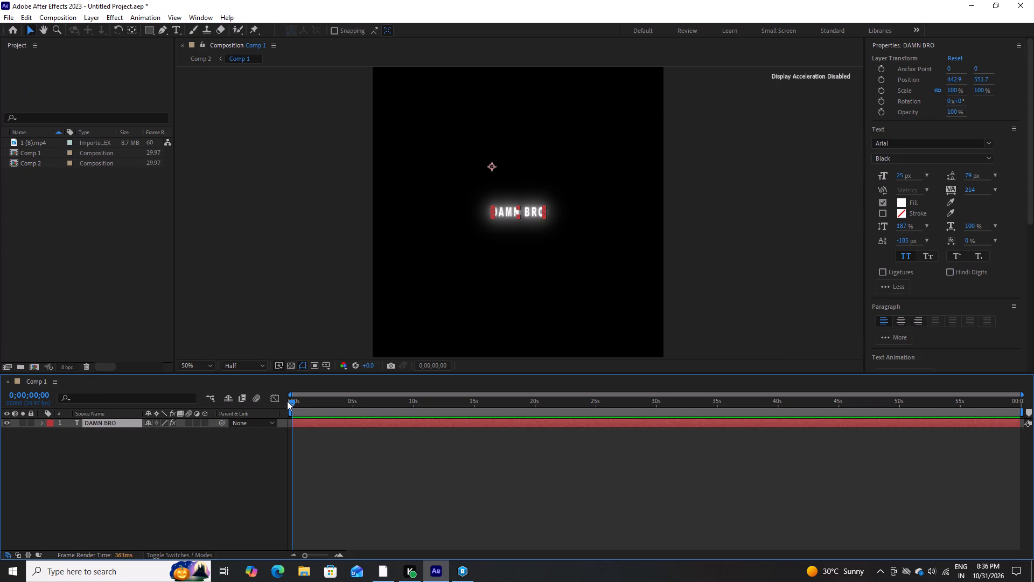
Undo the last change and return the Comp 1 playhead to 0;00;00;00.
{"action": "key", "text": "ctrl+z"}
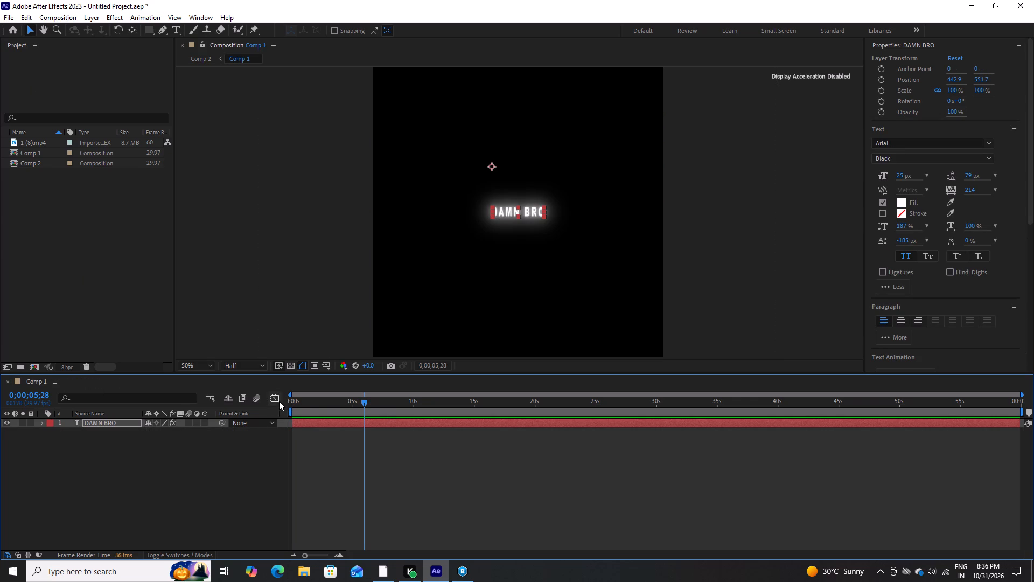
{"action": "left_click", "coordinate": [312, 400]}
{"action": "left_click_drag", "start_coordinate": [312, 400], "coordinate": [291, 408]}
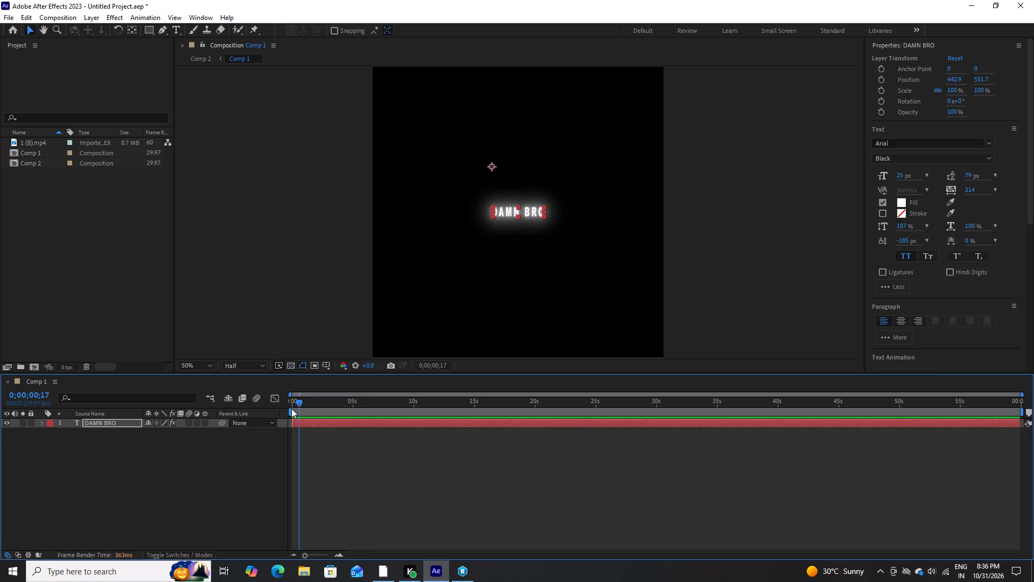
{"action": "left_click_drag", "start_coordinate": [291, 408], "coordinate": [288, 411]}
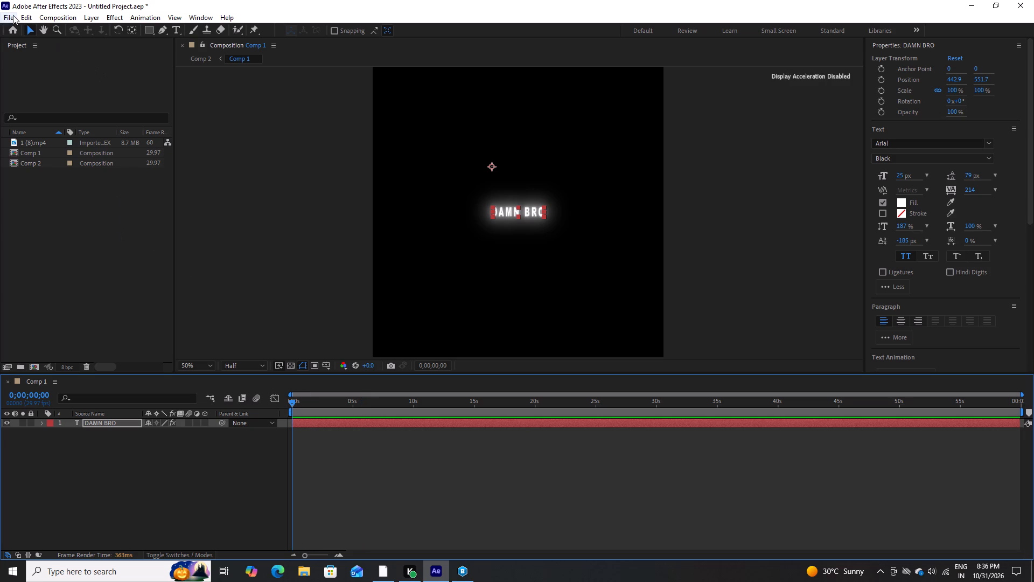
Add the 1 (8).mp4 clip to Comp 1 directly below the DAMN BRO text layer.
{"action": "left_click", "coordinate": [13, 15]}
{"action": "left_click", "coordinate": [209, 209]}
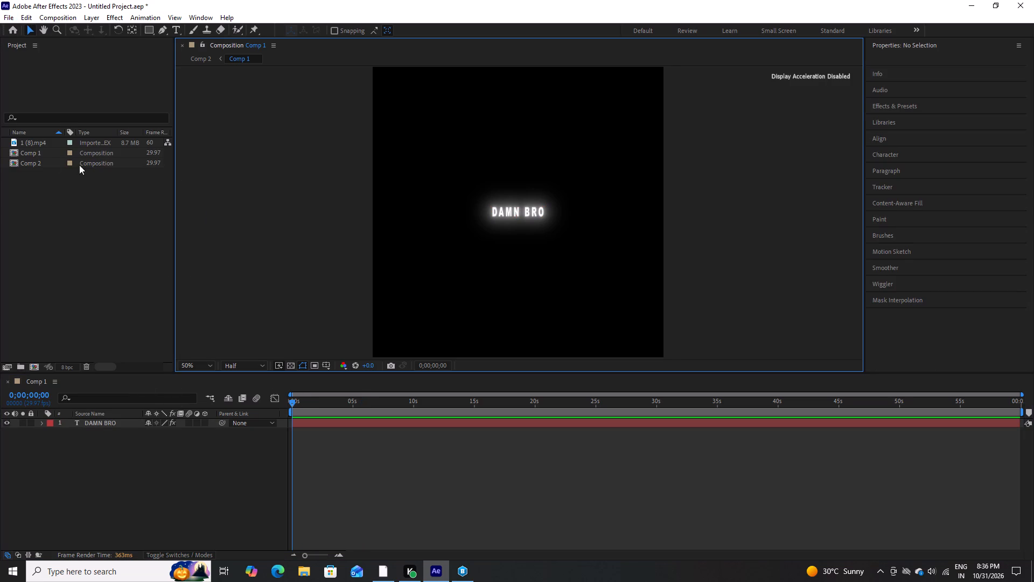
{"action": "left_click_drag", "start_coordinate": [40, 143], "coordinate": [109, 471]}
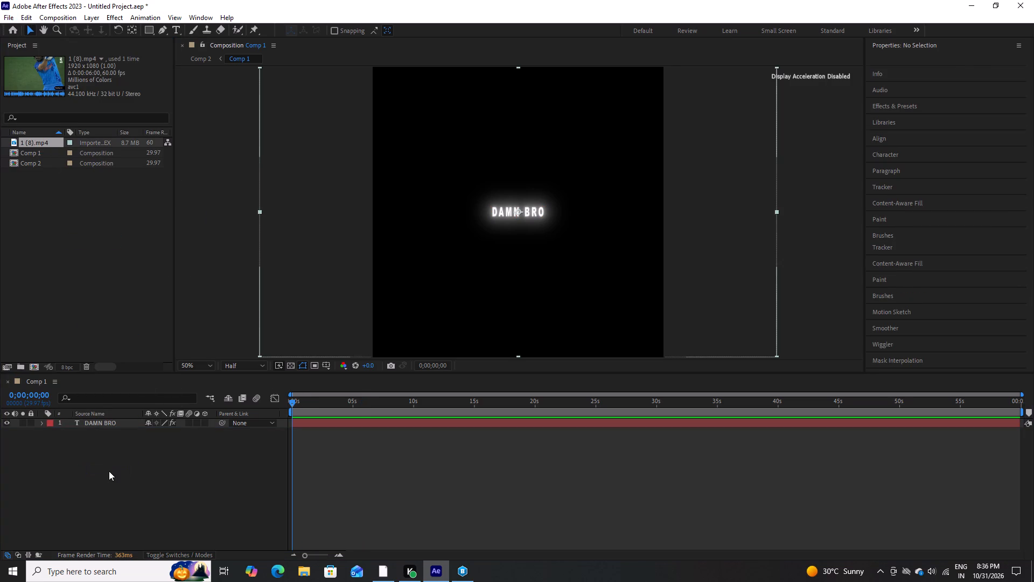
Select the DAMN BRO text layer, preview it over the clip's opening frames and return to 0;00;00;00.
{"action": "left_click", "coordinate": [101, 419]}
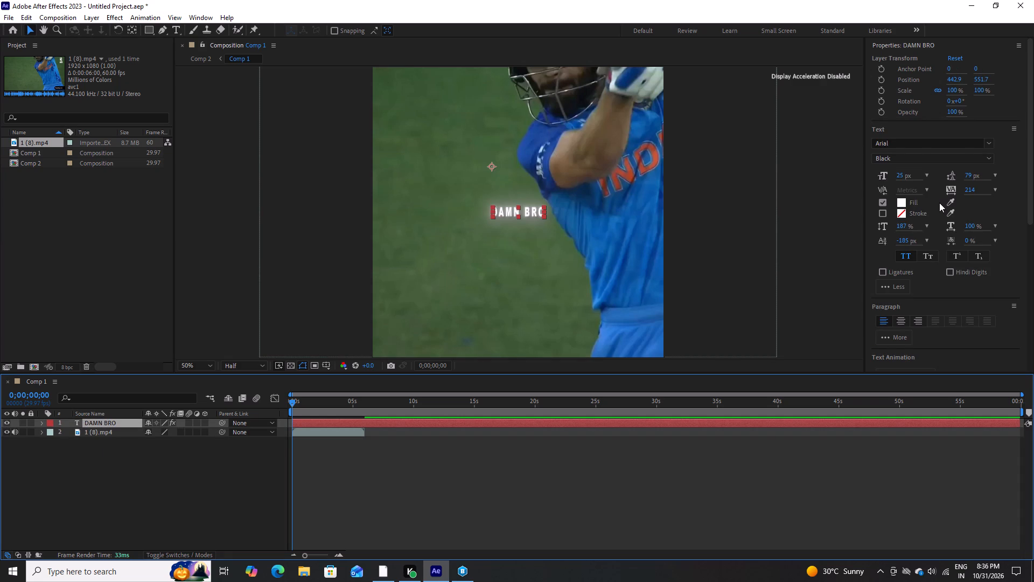
{"action": "scroll", "coordinate": [939, 203], "scroll_direction": "up", "scroll_amount": 3}
{"action": "left_click", "coordinate": [304, 405]}
{"action": "left_click_drag", "start_coordinate": [303, 405], "coordinate": [290, 401]}
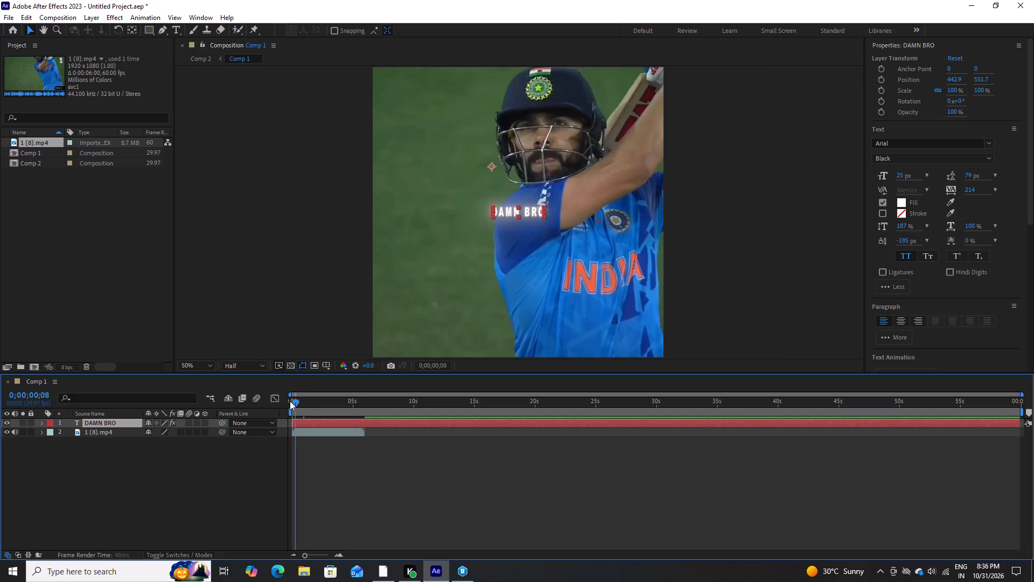
{"action": "left_click_drag", "start_coordinate": [290, 401], "coordinate": [281, 402]}
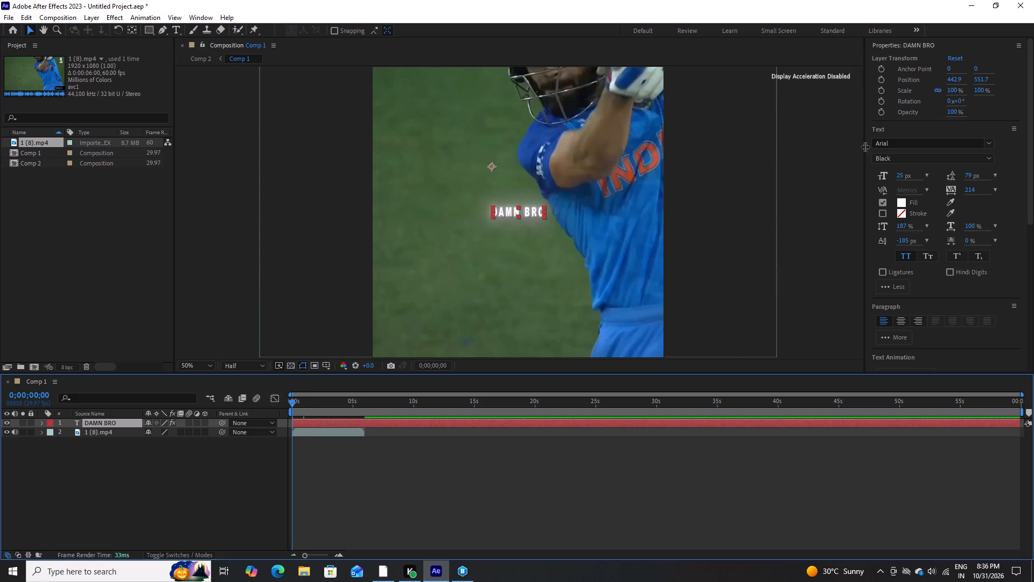
Set the DAMN BRO text's font to Arial Black in the Italic style.
{"action": "scroll", "coordinate": [874, 140], "scroll_direction": "down", "scroll_amount": 2}
{"action": "scroll", "coordinate": [874, 140], "scroll_direction": "up", "scroll_amount": 1}
{"action": "scroll", "coordinate": [874, 140], "scroll_direction": "down", "scroll_amount": 3}
{"action": "scroll", "coordinate": [874, 140], "scroll_direction": "up", "scroll_amount": 3}
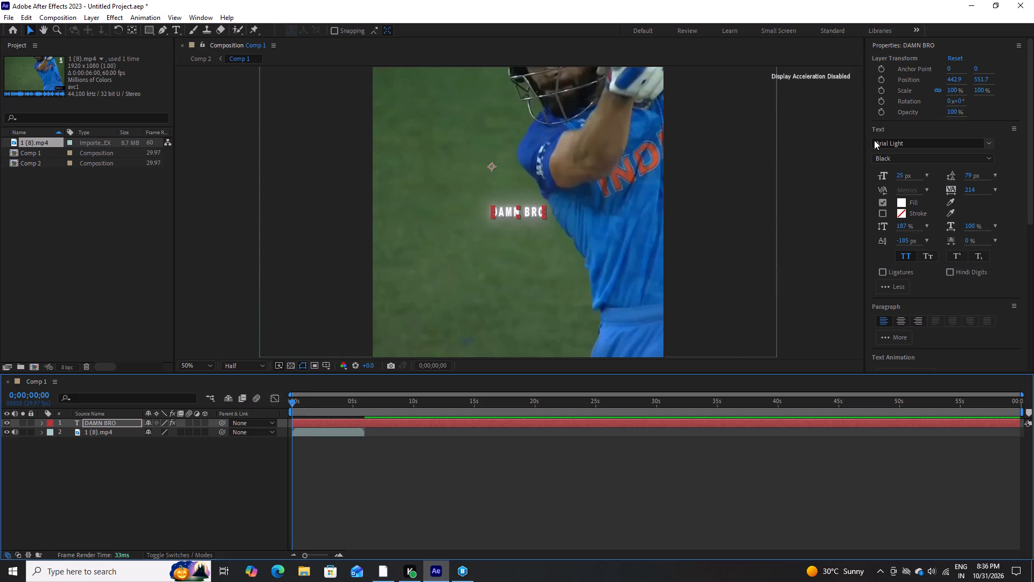
{"action": "scroll", "coordinate": [963, 282], "scroll_direction": "down", "scroll_amount": 5}
{"action": "scroll", "coordinate": [962, 285], "scroll_direction": "up", "scroll_amount": 3}
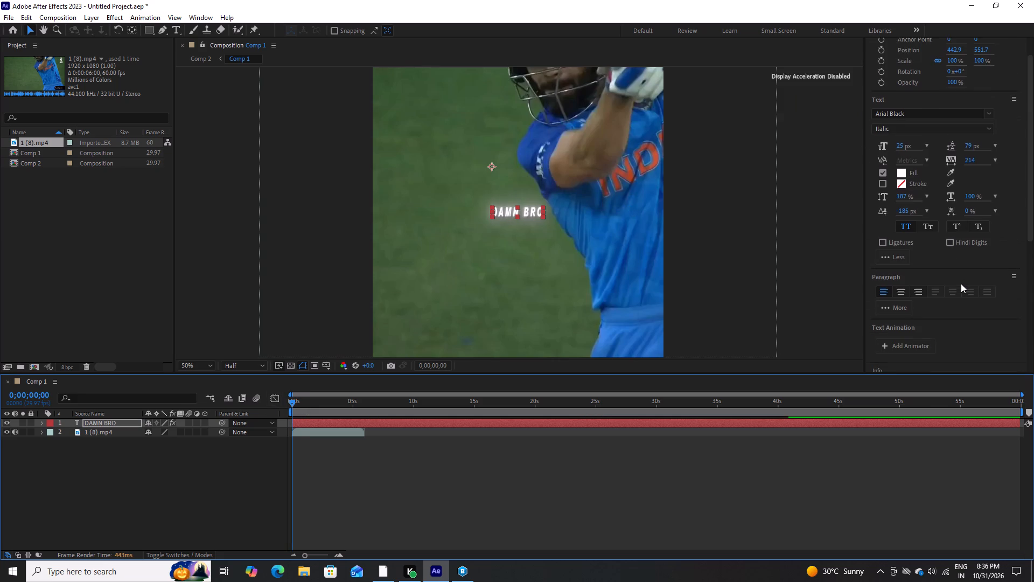
{"action": "scroll", "coordinate": [961, 283], "scroll_direction": "up", "scroll_amount": 4}
{"action": "scroll", "coordinate": [916, 159], "scroll_direction": "down", "scroll_amount": 3}
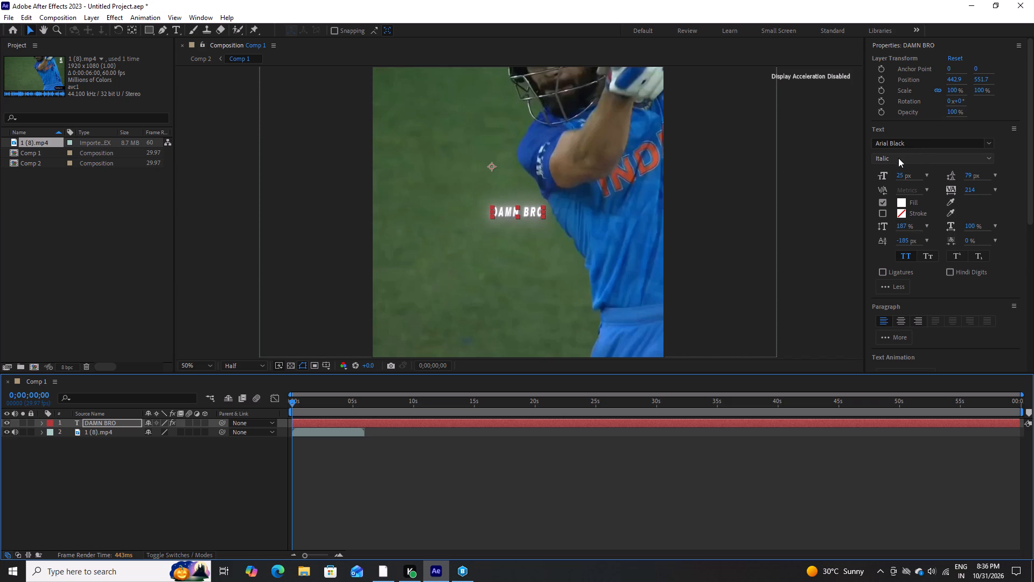
{"action": "scroll", "coordinate": [898, 158], "scroll_direction": "down", "scroll_amount": 2}
{"action": "left_click", "coordinate": [976, 162]}
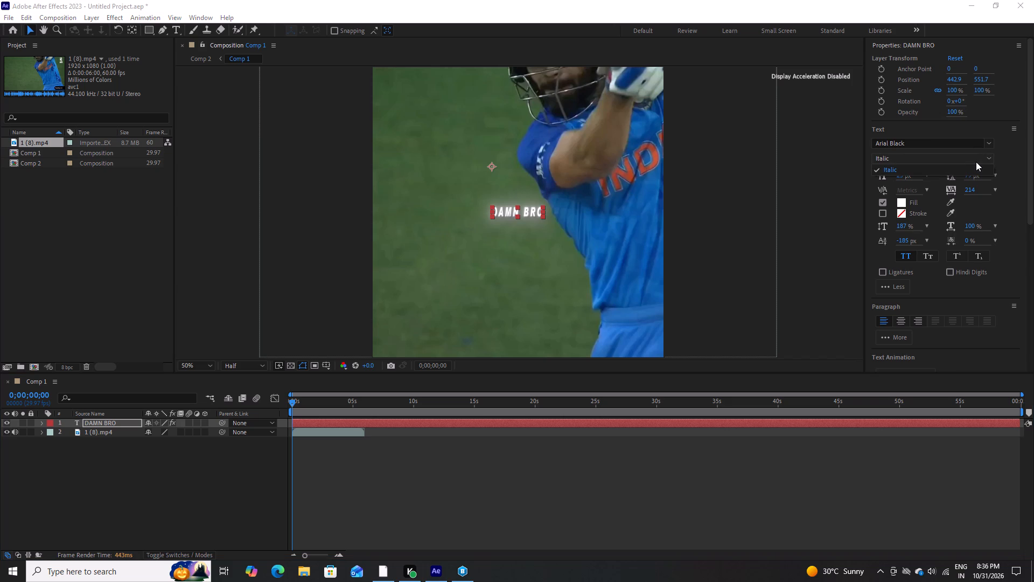
{"action": "left_click", "coordinate": [951, 153]}
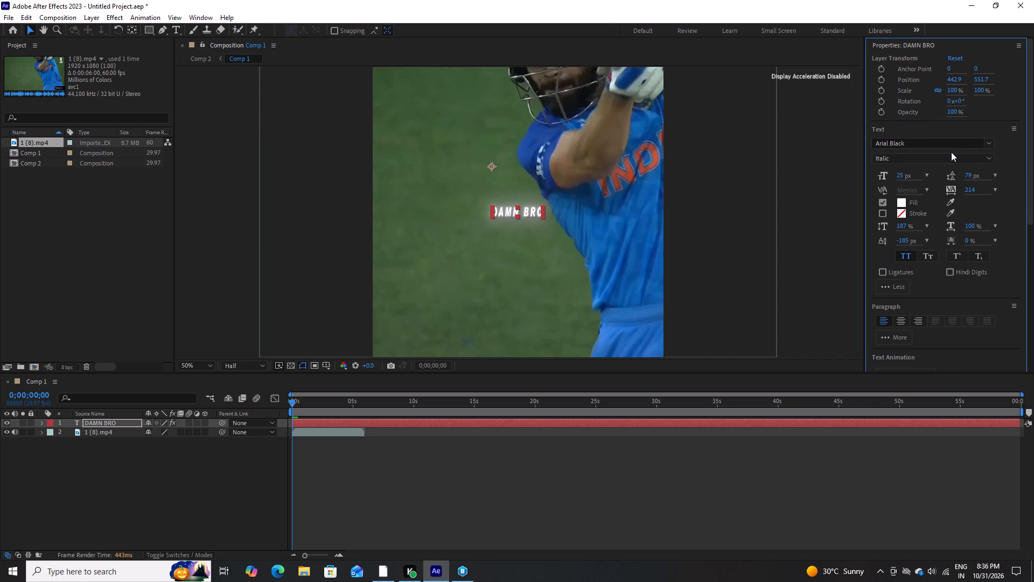
{"action": "scroll", "coordinate": [750, 245], "scroll_direction": "down", "scroll_amount": 1}
{"action": "scroll", "coordinate": [507, 330], "scroll_direction": "up", "scroll_amount": 1}
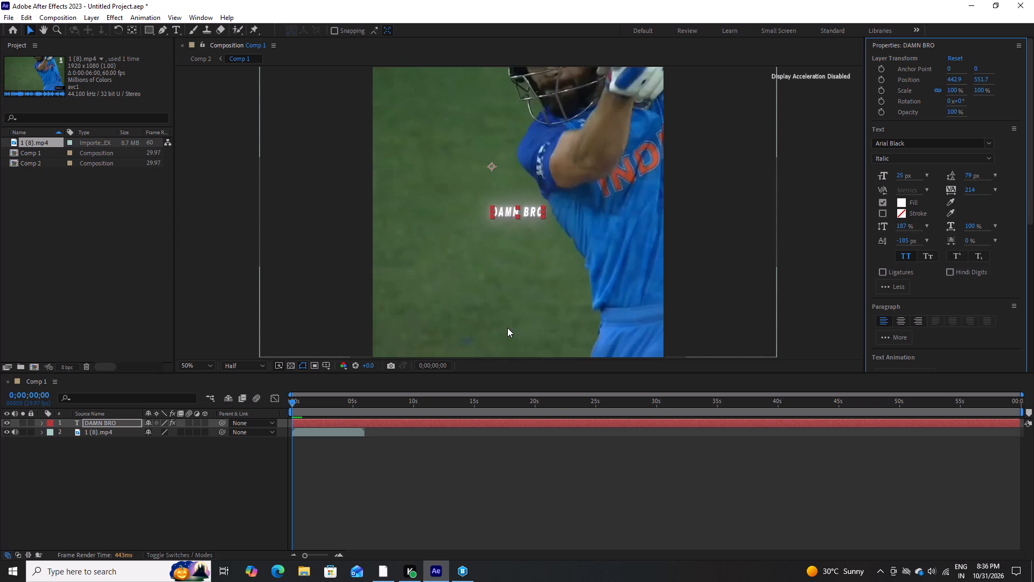
Preview the restyled DAMN BRO text over the clip's opening frames and return the playhead to 0;00;00;00.
{"action": "left_click", "coordinate": [312, 384]}
{"action": "left_click", "coordinate": [309, 394]}
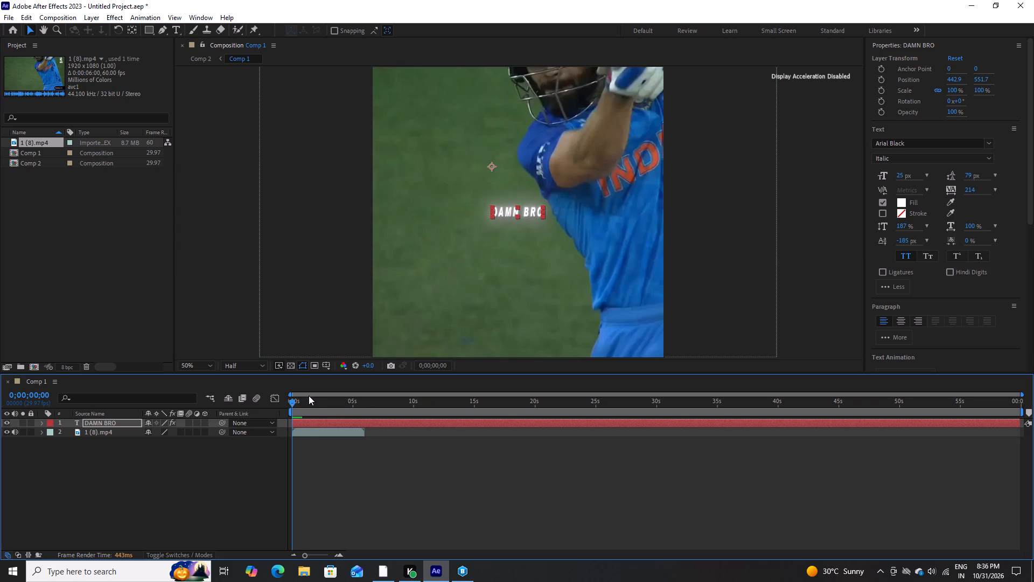
{"action": "left_click", "coordinate": [308, 397]}
{"action": "left_click", "coordinate": [298, 405]}
{"action": "left_click_drag", "start_coordinate": [298, 403], "coordinate": [287, 403]}
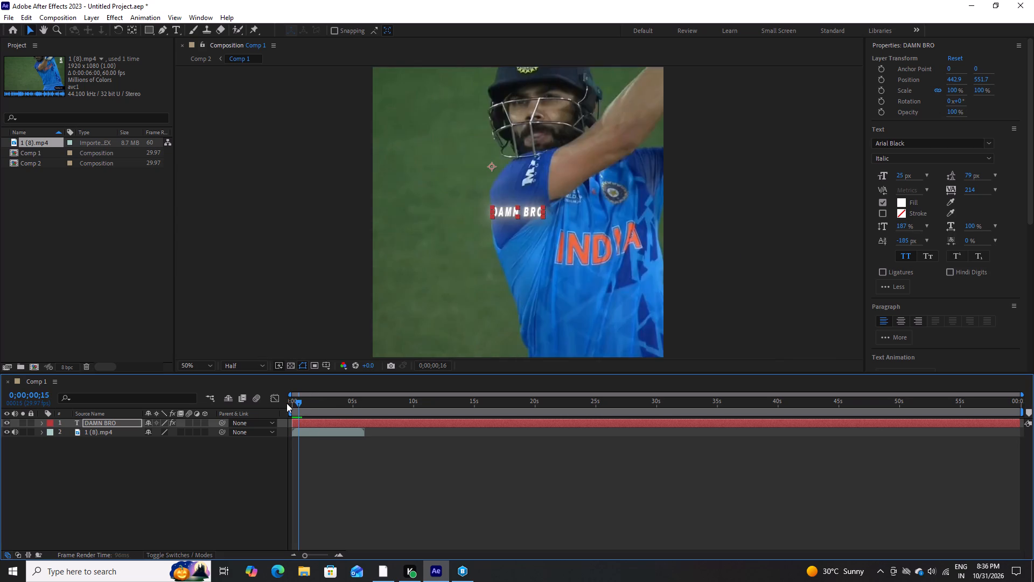
{"action": "left_click_drag", "start_coordinate": [287, 403], "coordinate": [283, 403]}
Search the effects and presets for "sha".
{"action": "scroll", "coordinate": [974, 305], "scroll_direction": "down", "scroll_amount": 4}
{"action": "scroll", "coordinate": [974, 305], "scroll_direction": "up", "scroll_amount": 1}
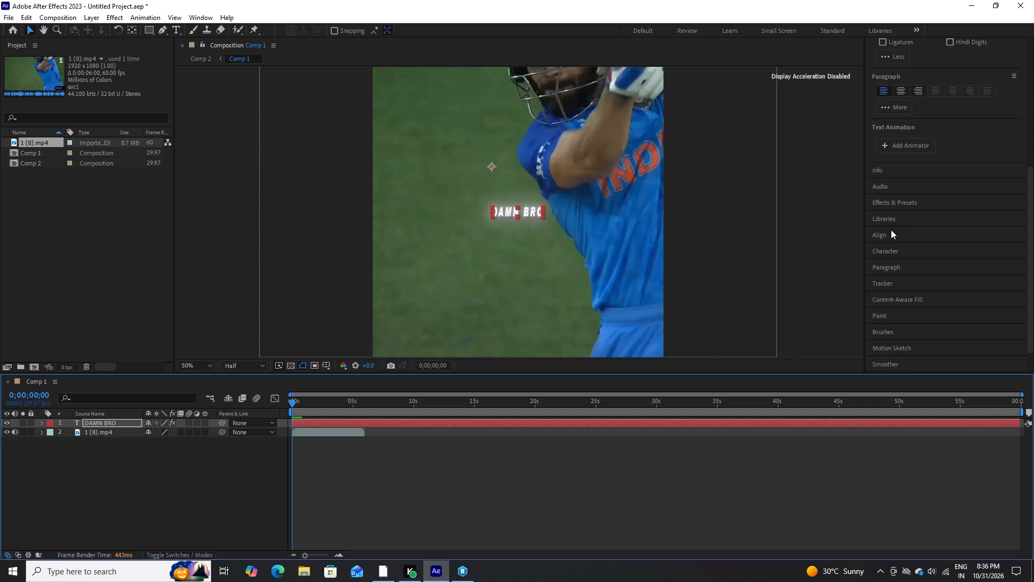
{"action": "scroll", "coordinate": [891, 230], "scroll_direction": "up", "scroll_amount": 4}
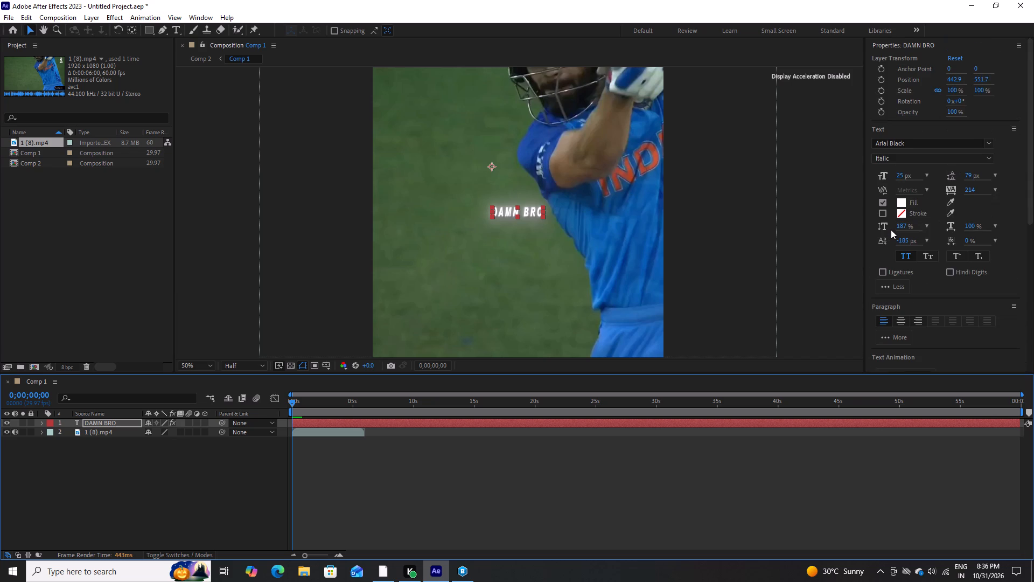
{"action": "scroll", "coordinate": [891, 230], "scroll_direction": "down", "scroll_amount": 2}
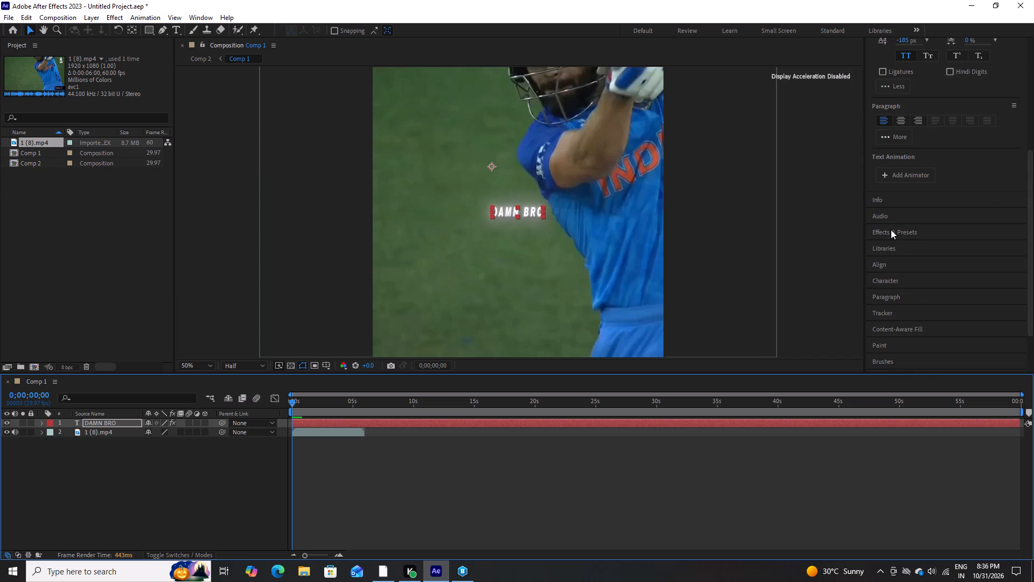
{"action": "left_click", "coordinate": [884, 231]}
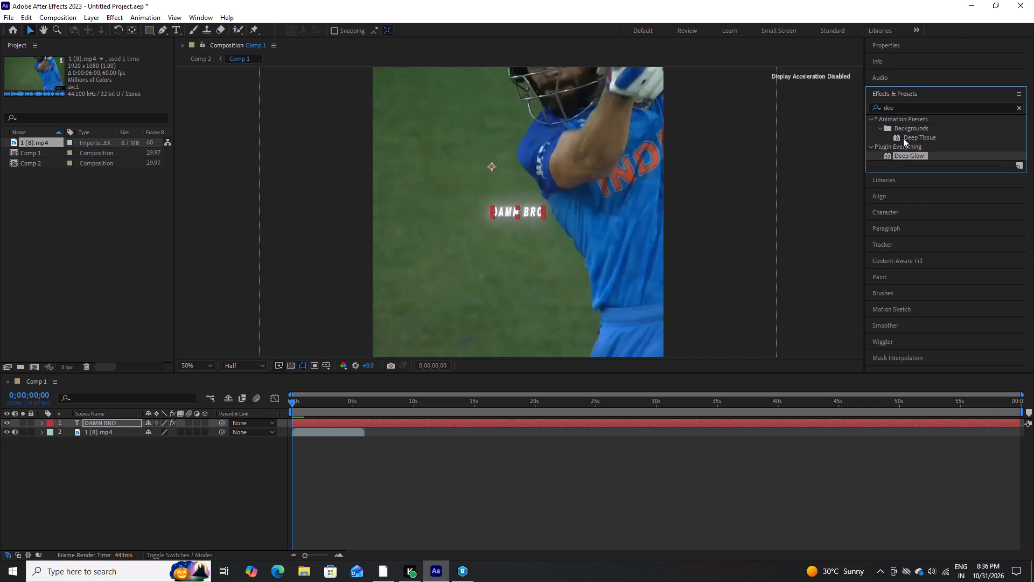
{"action": "left_click_drag", "start_coordinate": [909, 107], "coordinate": [867, 111]}
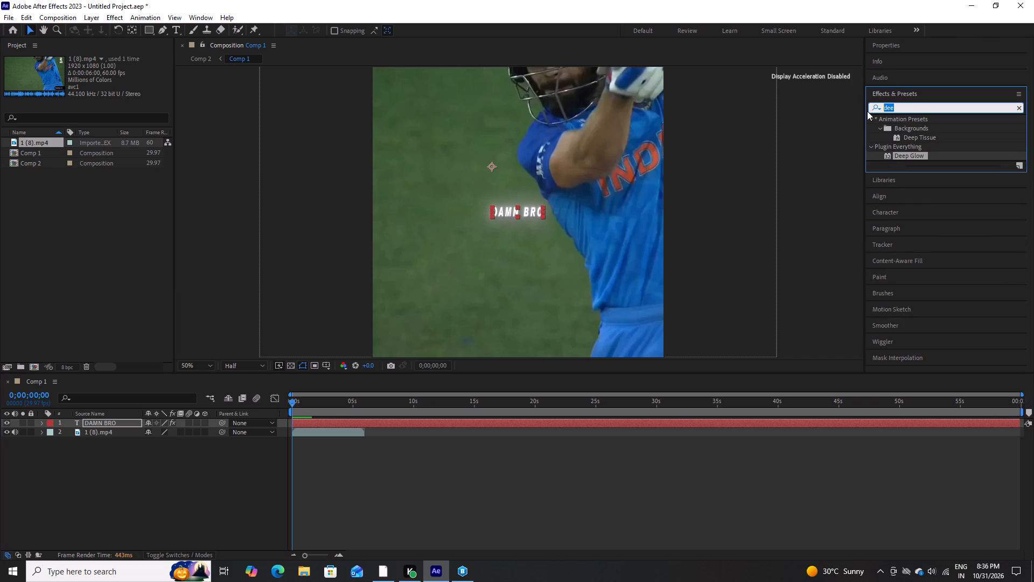
{"action": "type", "text": "shas"}
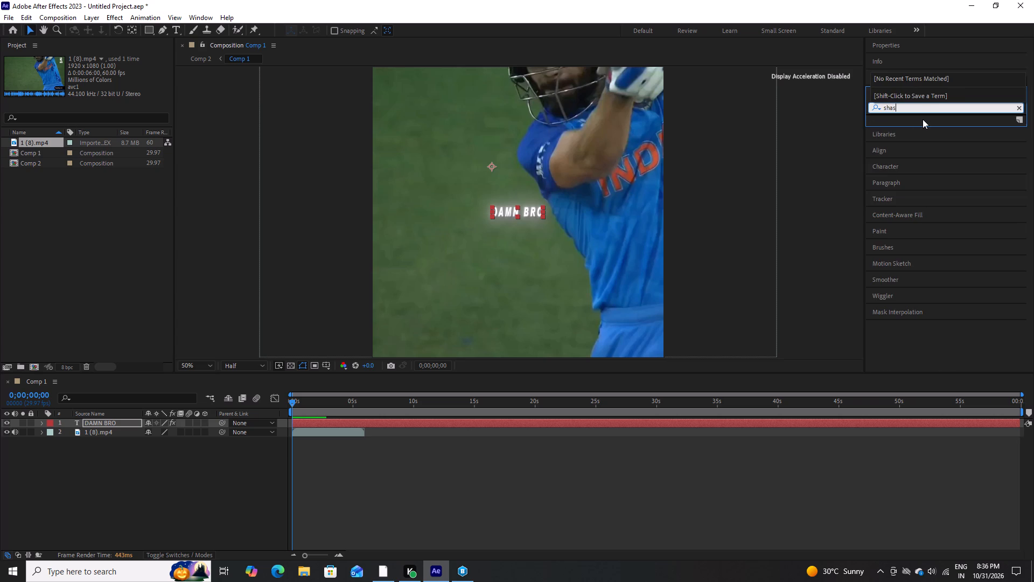
{"action": "key", "text": "BackSpace"}
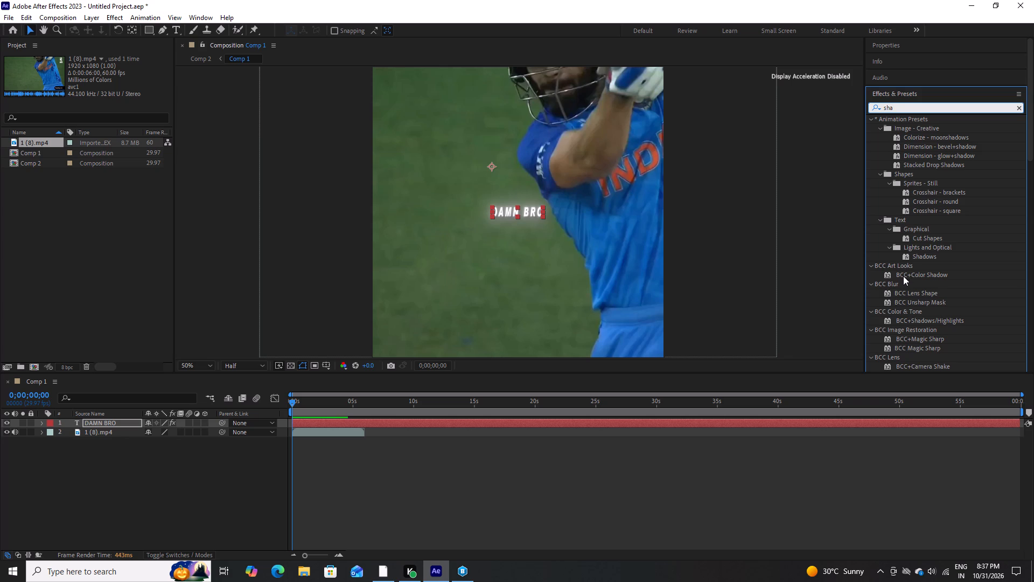
Apply the Perspective Drop Shadow effect to the DAMN BRO text layer.
{"action": "scroll", "coordinate": [906, 198], "scroll_direction": "down", "scroll_amount": 1}
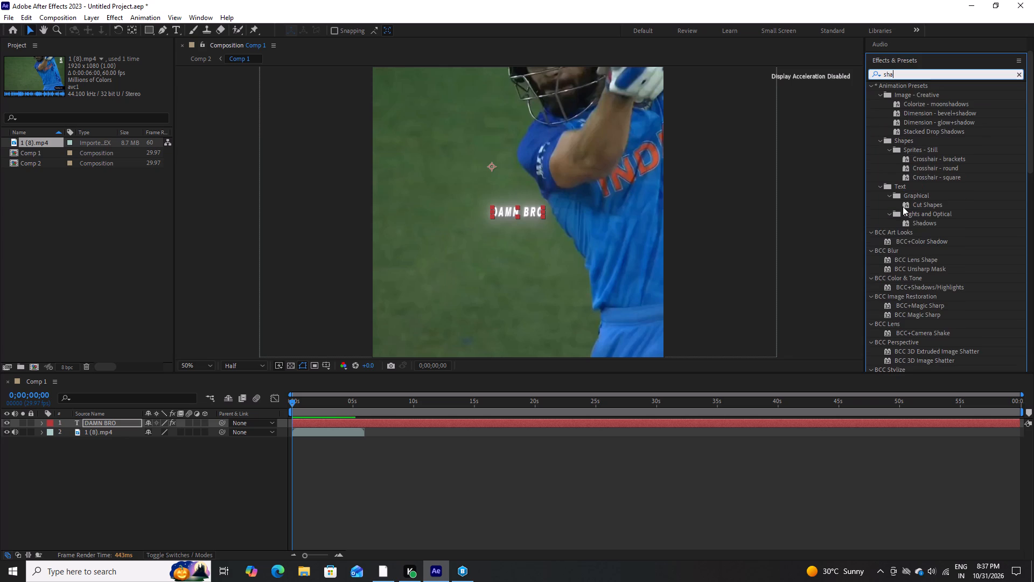
{"action": "scroll", "coordinate": [903, 206], "scroll_direction": "down", "scroll_amount": 1}
{"action": "scroll", "coordinate": [903, 206], "scroll_direction": "up", "scroll_amount": 4}
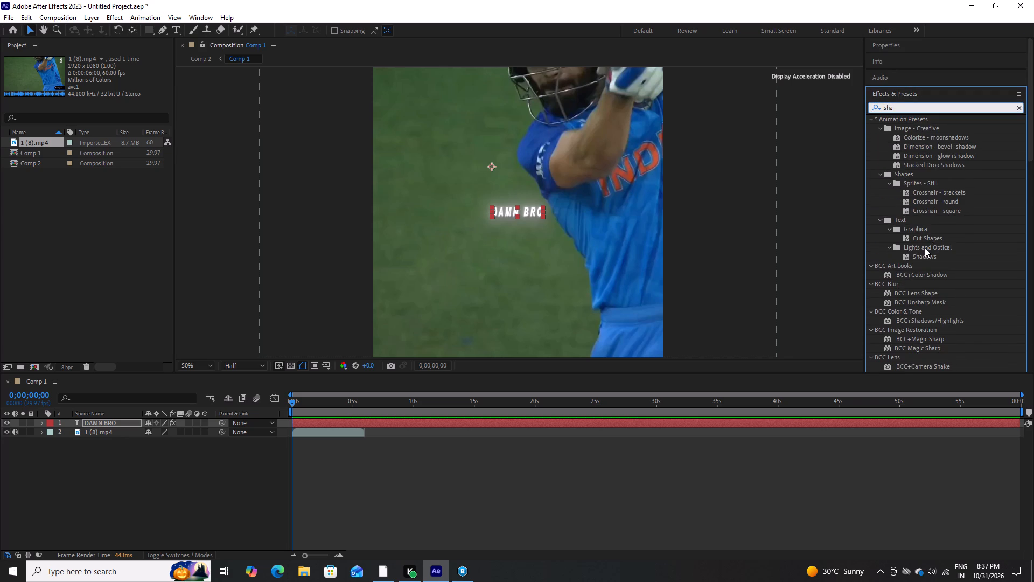
{"action": "scroll", "coordinate": [924, 250], "scroll_direction": "up", "scroll_amount": 1}
{"action": "scroll", "coordinate": [924, 250], "scroll_direction": "down", "scroll_amount": 4}
{"action": "scroll", "coordinate": [918, 246], "scroll_direction": "up", "scroll_amount": 1}
{"action": "scroll", "coordinate": [918, 246], "scroll_direction": "down", "scroll_amount": 2}
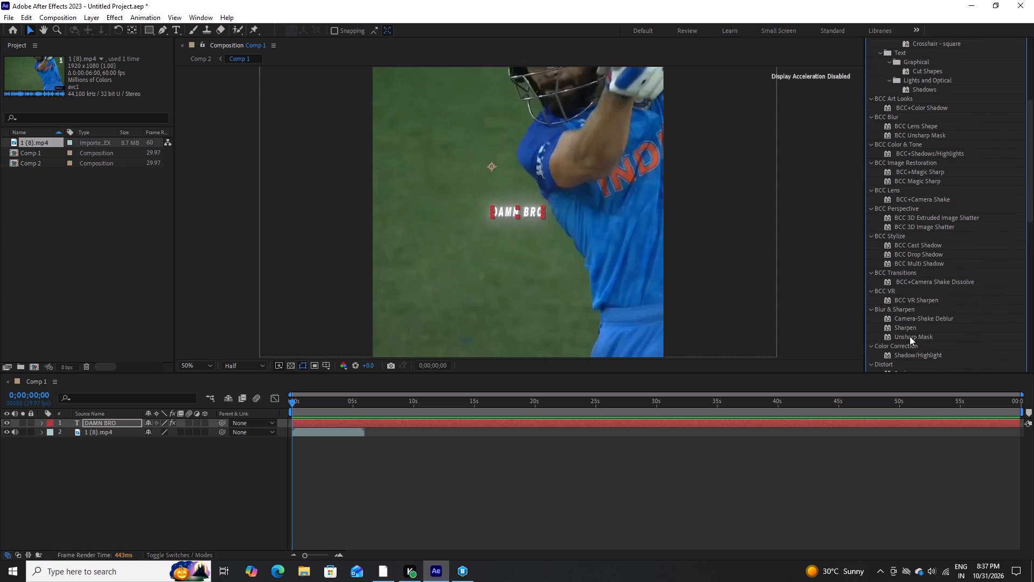
{"action": "scroll", "coordinate": [905, 295], "scroll_direction": "down", "scroll_amount": 1}
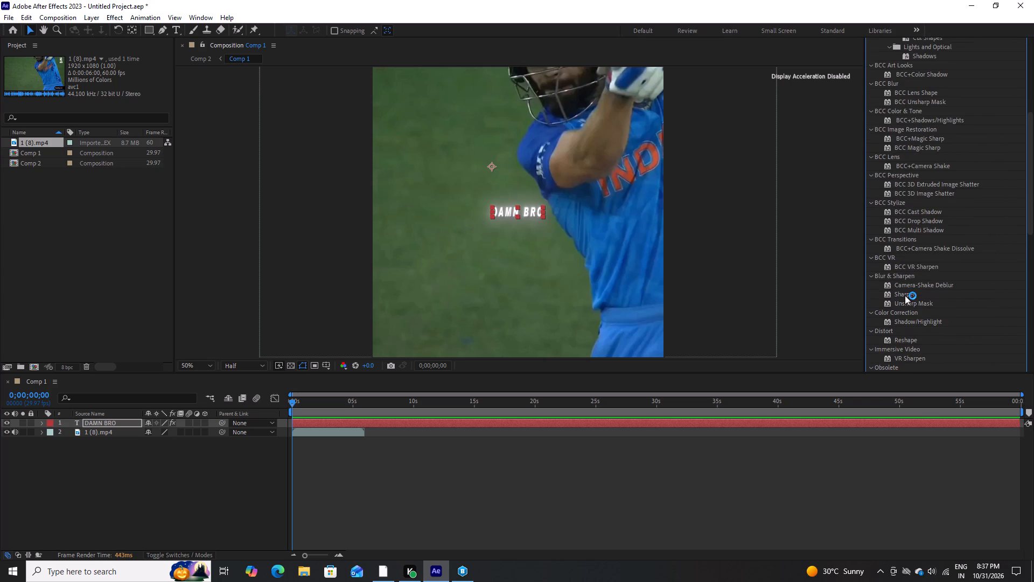
{"action": "scroll", "coordinate": [905, 295], "scroll_direction": "down", "scroll_amount": 3}
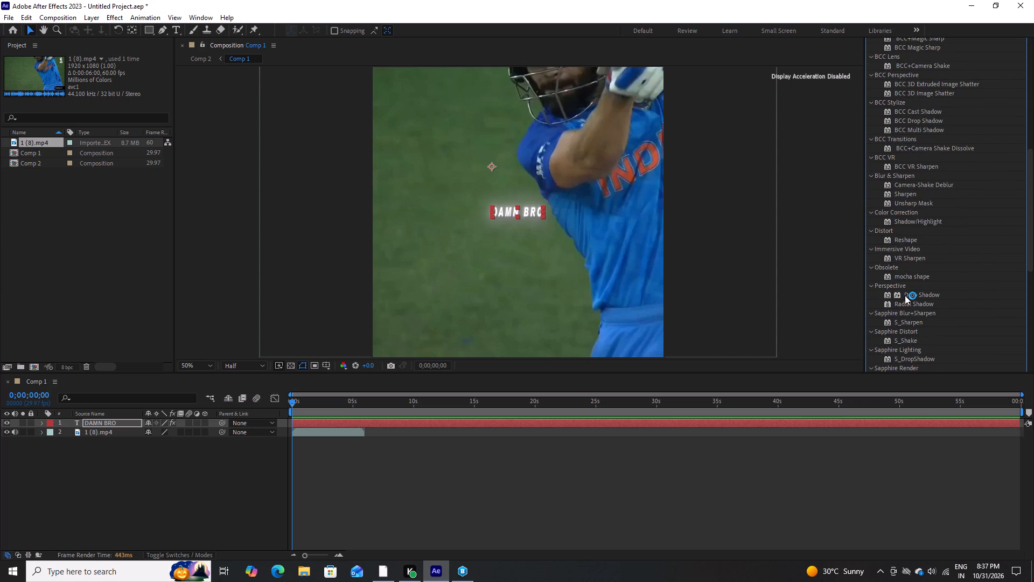
{"action": "scroll", "coordinate": [911, 352], "scroll_direction": "down", "scroll_amount": 1}
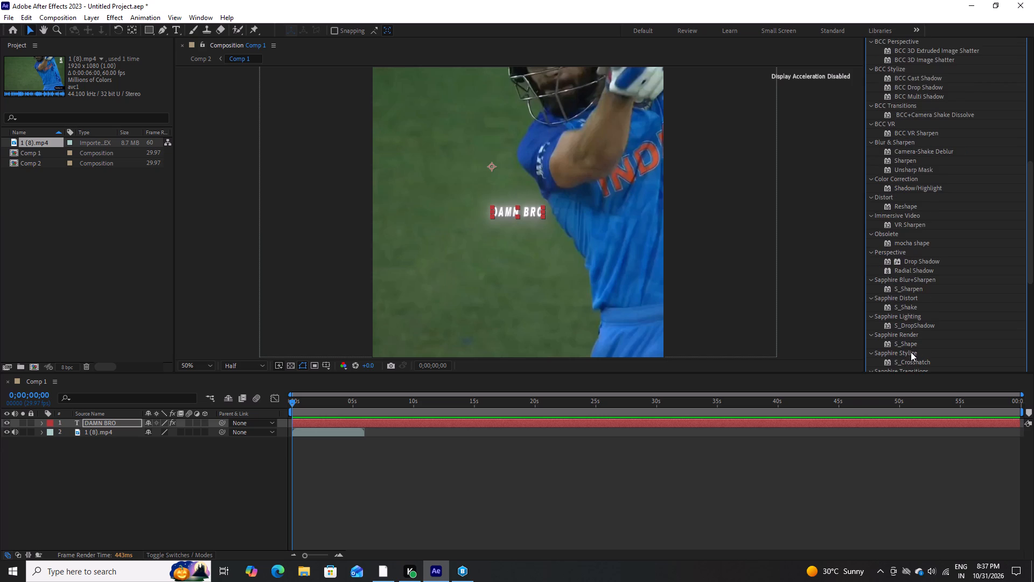
{"action": "scroll", "coordinate": [911, 352], "scroll_direction": "down", "scroll_amount": 1}
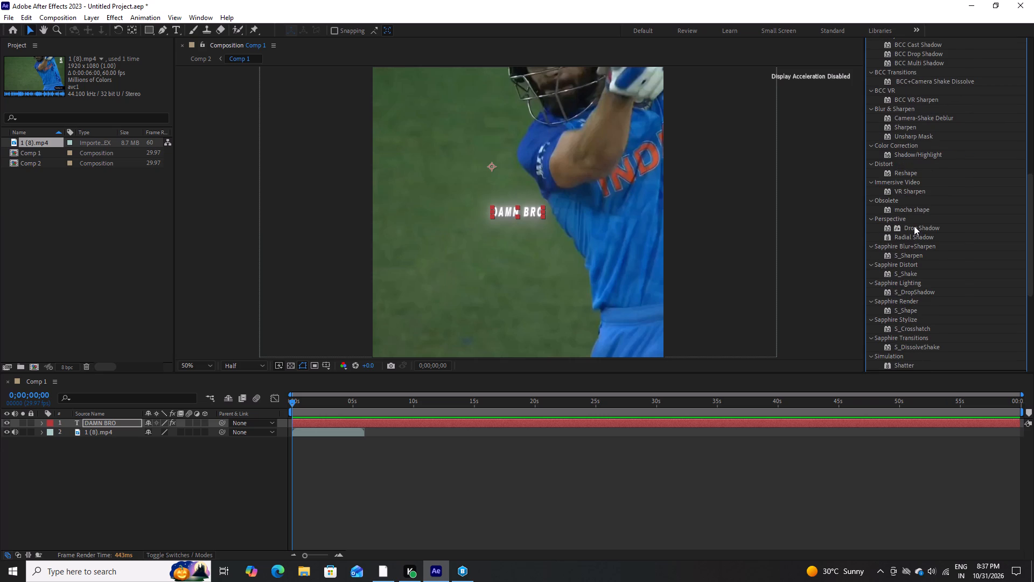
{"action": "left_click_drag", "start_coordinate": [914, 226], "coordinate": [329, 433]}
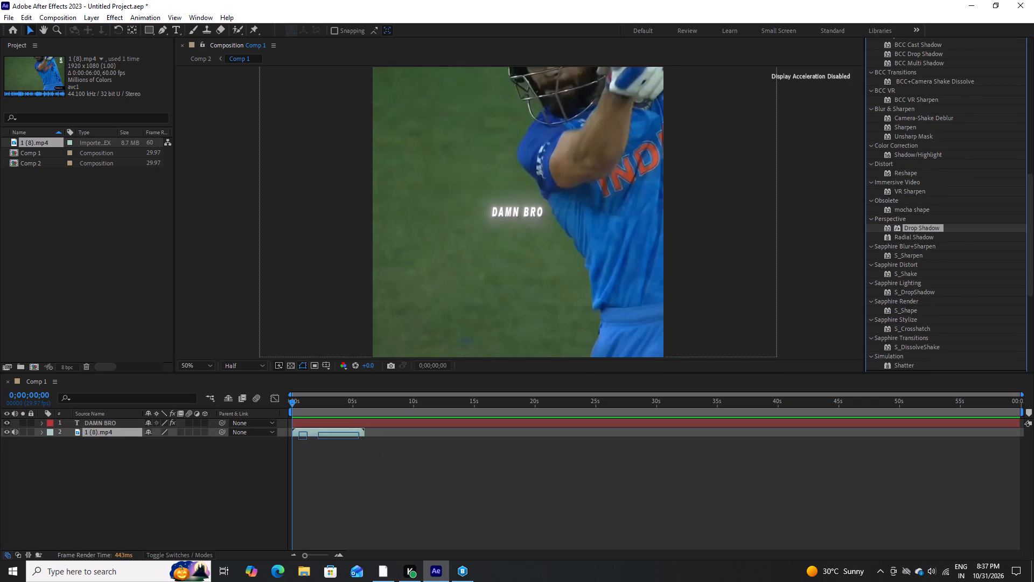
{"action": "left_click_drag", "start_coordinate": [329, 433], "coordinate": [324, 422]}
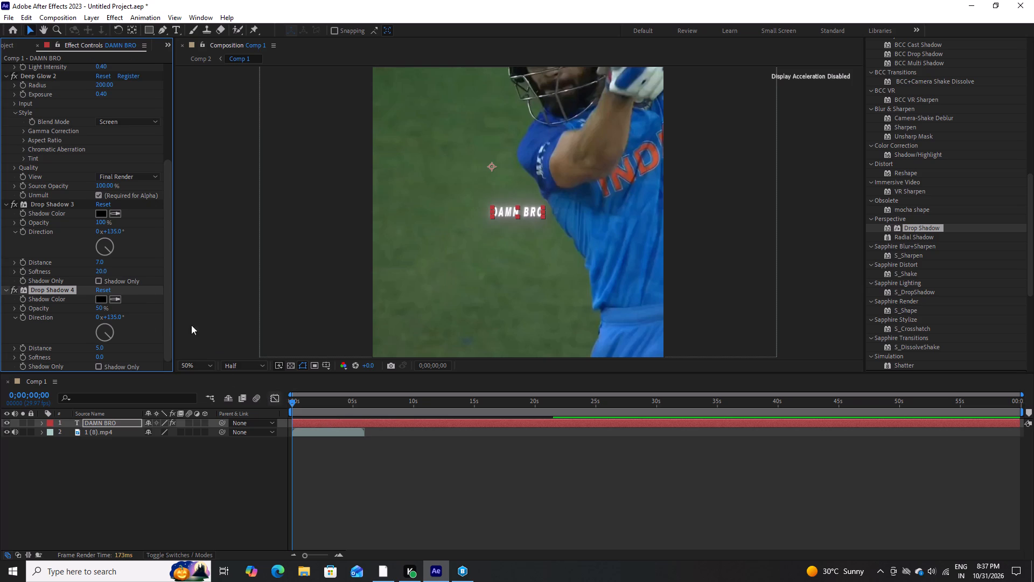
Set the opacity of the newly added drop shadow on the DAMN BRO text to 100%.
{"action": "scroll", "coordinate": [80, 172], "scroll_direction": "up", "scroll_amount": 2}
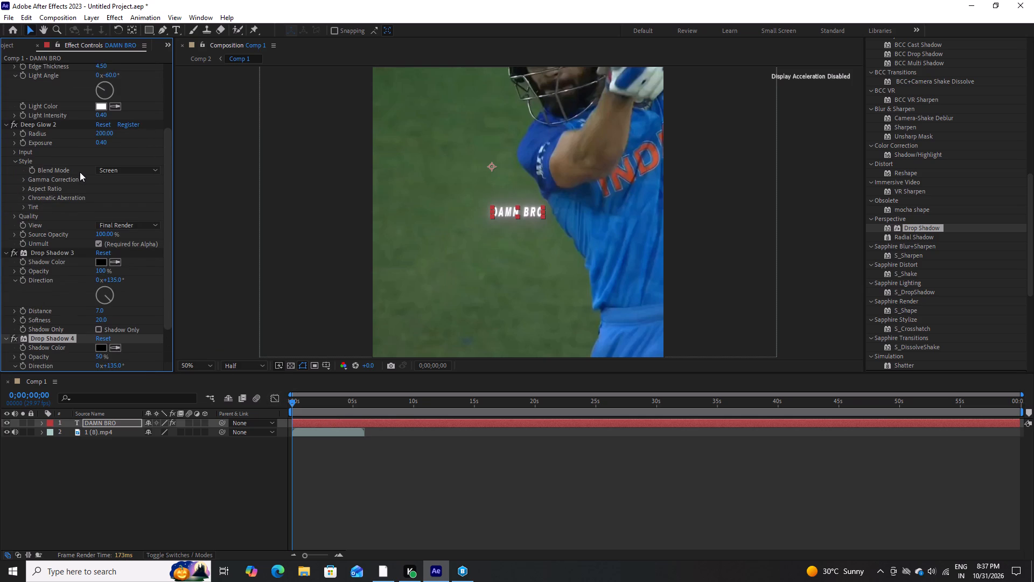
{"action": "scroll", "coordinate": [71, 262], "scroll_direction": "up", "scroll_amount": 3}
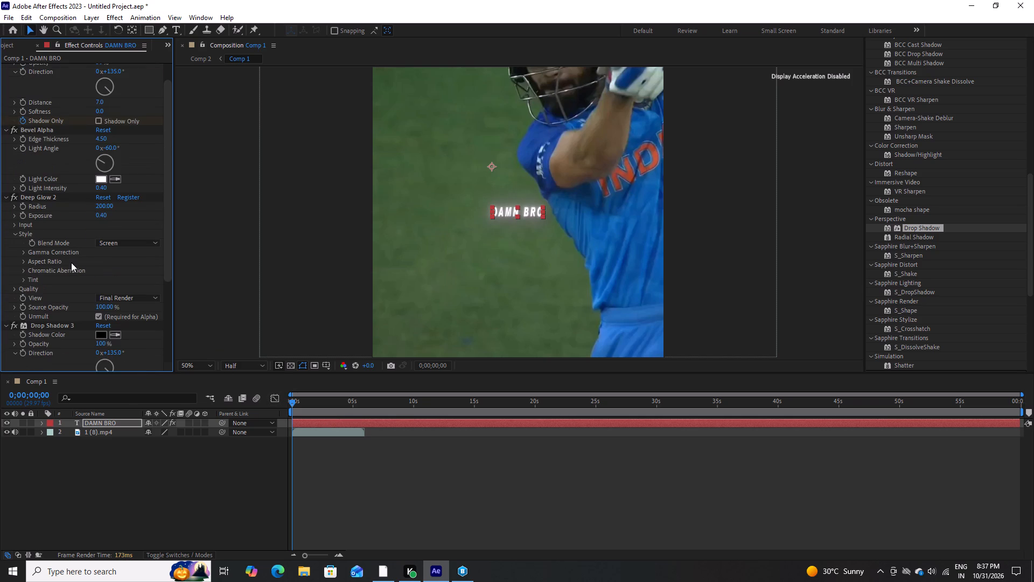
{"action": "scroll", "coordinate": [70, 262], "scroll_direction": "down", "scroll_amount": 3}
{"action": "scroll", "coordinate": [69, 263], "scroll_direction": "up", "scroll_amount": 3}
{"action": "scroll", "coordinate": [67, 265], "scroll_direction": "down", "scroll_amount": 5}
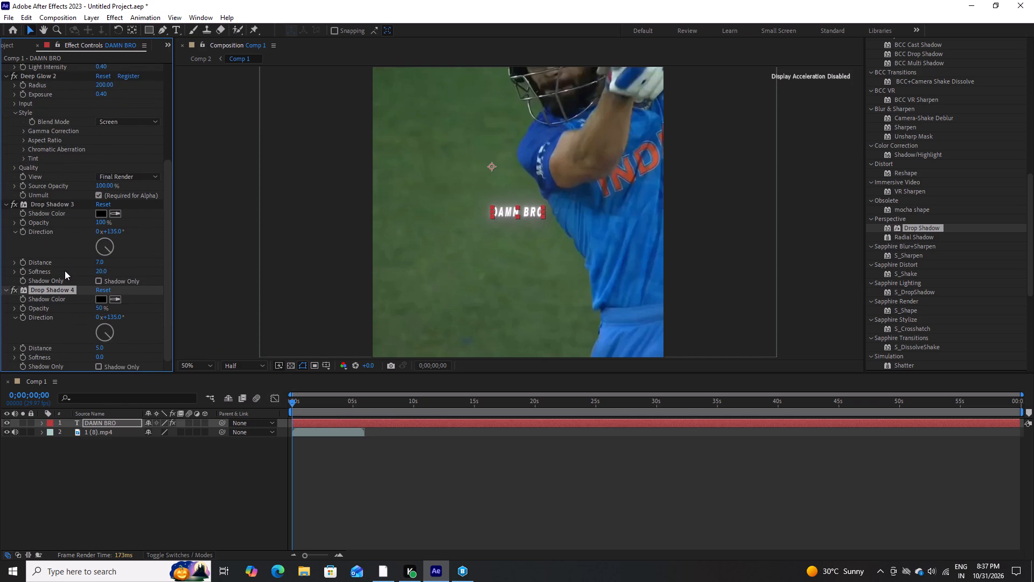
{"action": "scroll", "coordinate": [65, 271], "scroll_direction": "down", "scroll_amount": 2}
{"action": "left_click_drag", "start_coordinate": [101, 309], "coordinate": [145, 321]}
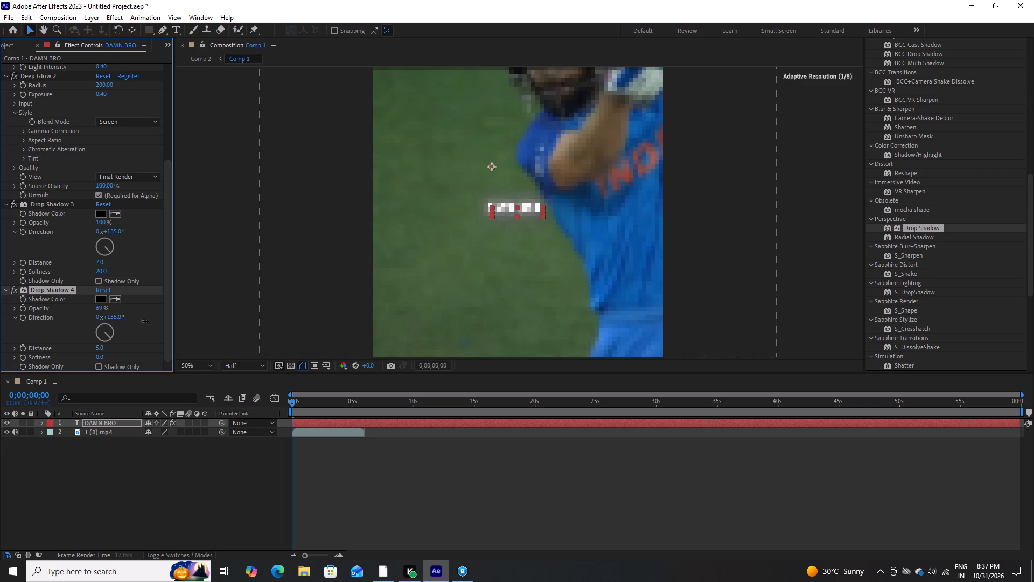
{"action": "left_click_drag", "start_coordinate": [145, 321], "coordinate": [148, 321]}
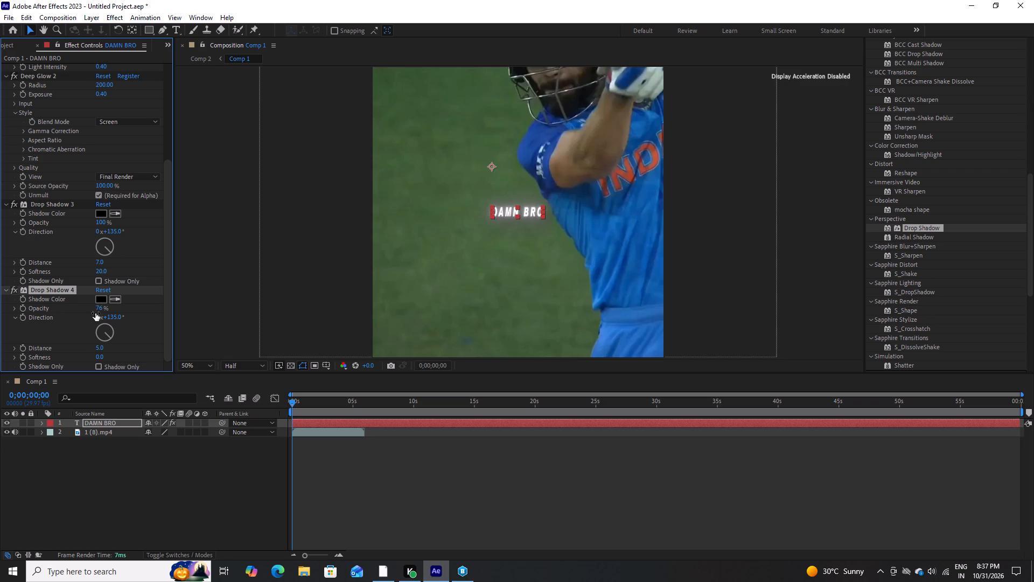
{"action": "left_click_drag", "start_coordinate": [100, 308], "coordinate": [157, 315]}
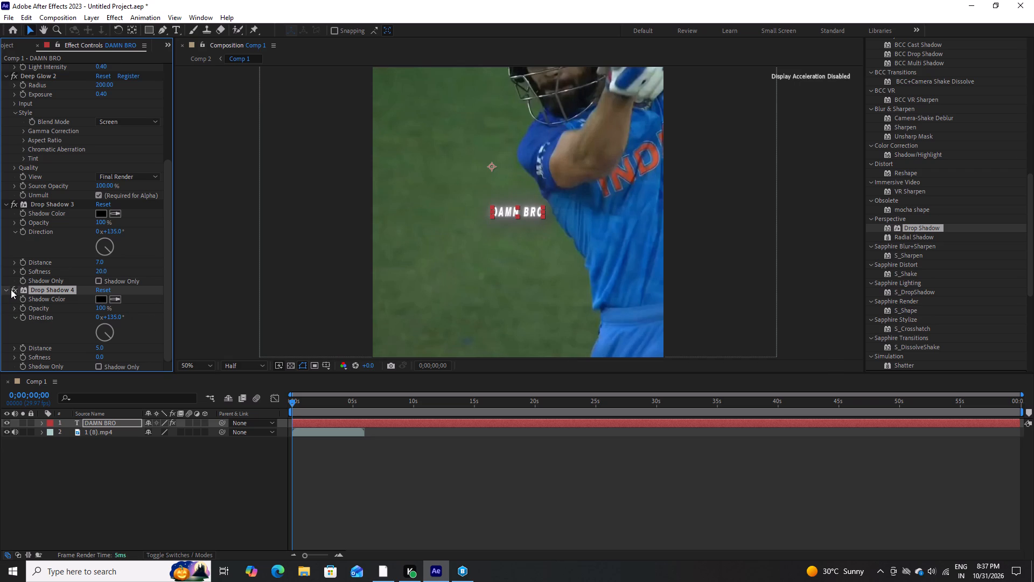
Toggle the new drop shadow and check the text over the clip at 0;00;01;17 and 0;00;02;20.
{"action": "left_click", "coordinate": [11, 289]}
{"action": "left_click", "coordinate": [11, 289]}
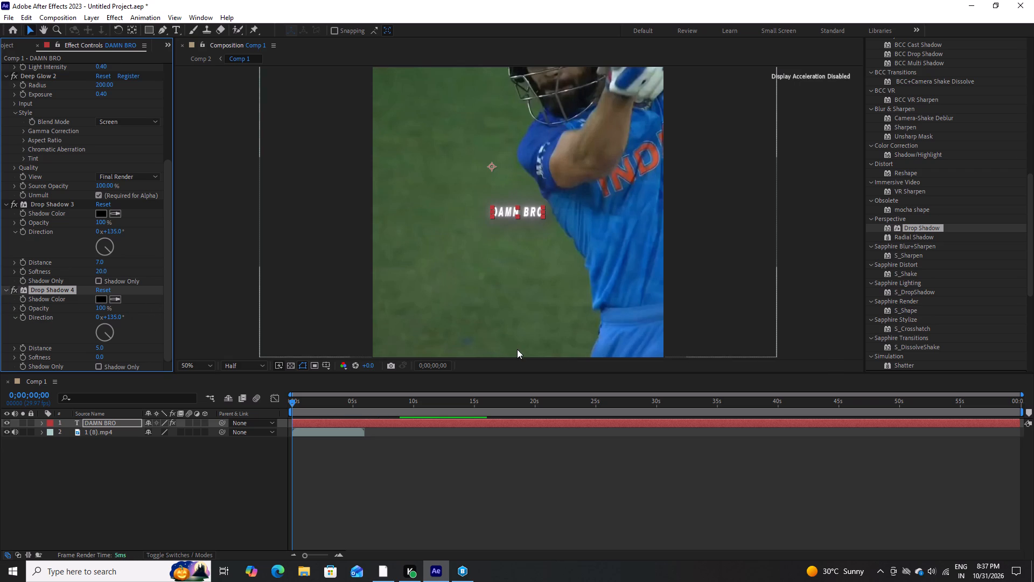
{"action": "left_click", "coordinate": [311, 401]}
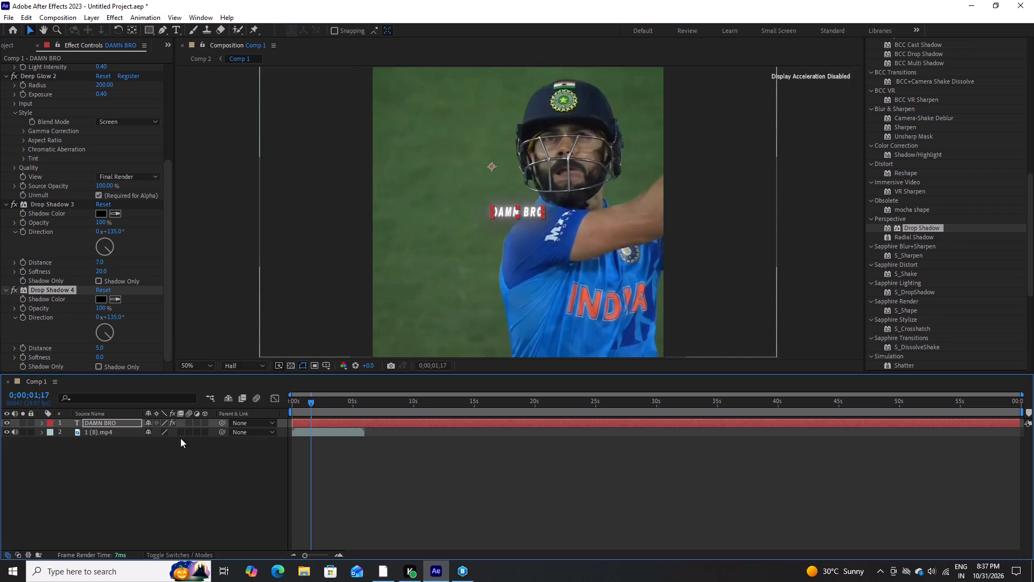
{"action": "left_click", "coordinate": [106, 434]}
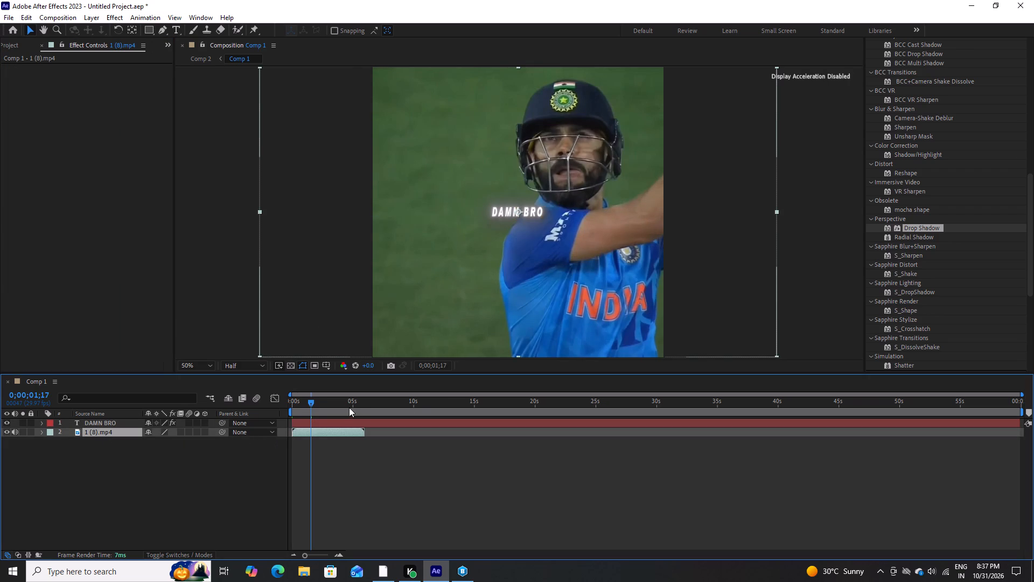
{"action": "left_click", "coordinate": [325, 398]}
{"action": "left_click_drag", "start_coordinate": [324, 397], "coordinate": [288, 404]}
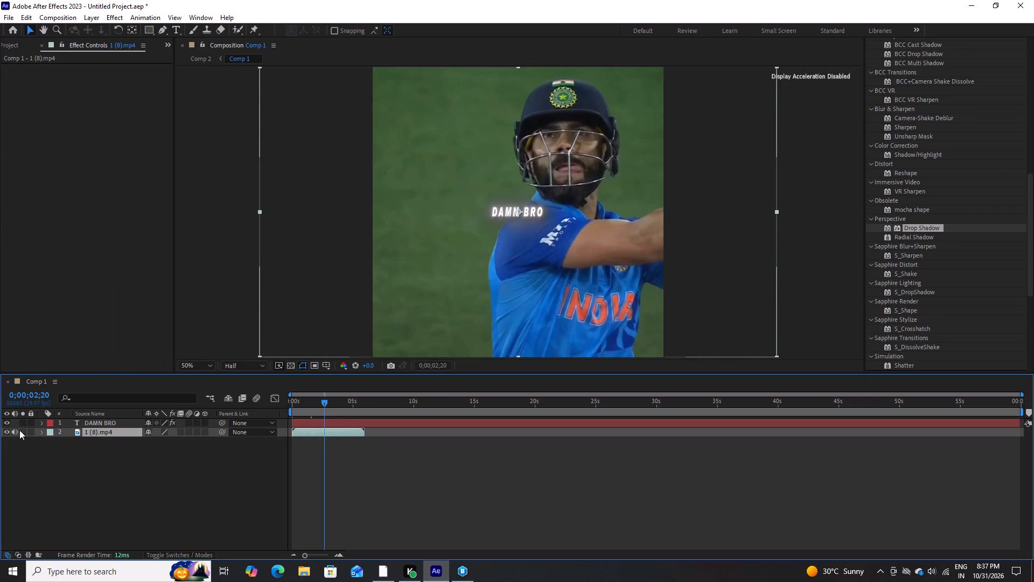
Select the DAMN BRO text layer and review the settings of all its applied effects.
{"action": "left_click", "coordinate": [85, 420]}
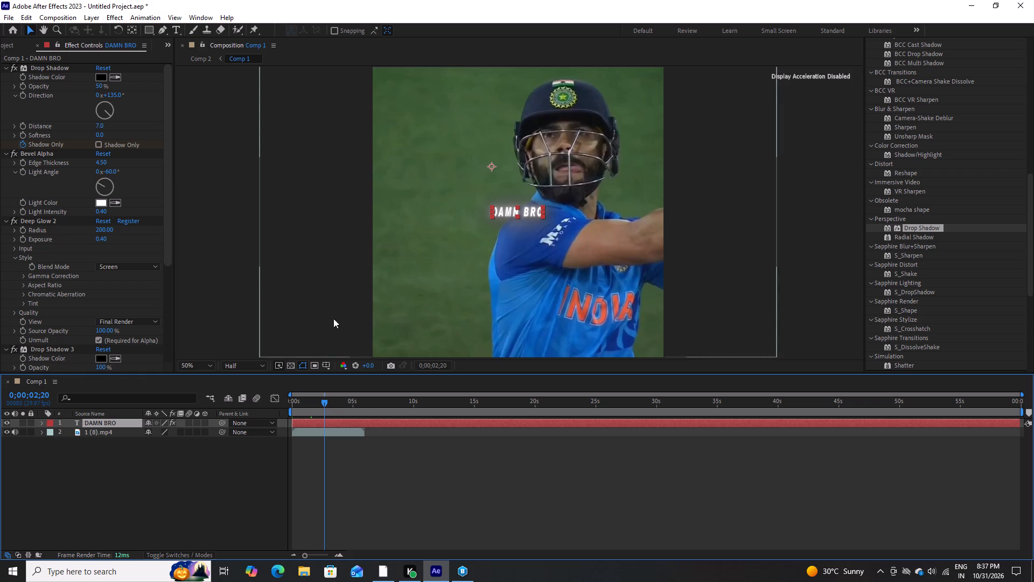
{"action": "scroll", "coordinate": [113, 310], "scroll_direction": "down", "scroll_amount": 4}
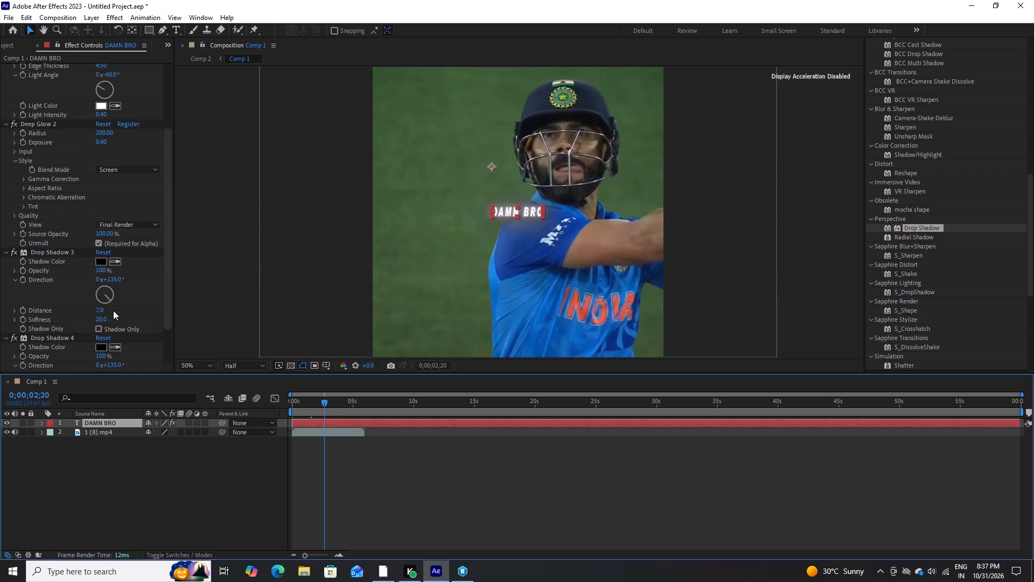
{"action": "scroll", "coordinate": [113, 310], "scroll_direction": "down", "scroll_amount": 6}
{"action": "scroll", "coordinate": [113, 310], "scroll_direction": "up", "scroll_amount": 2}
{"action": "scroll", "coordinate": [113, 310], "scroll_direction": "down", "scroll_amount": 2}
{"action": "scroll", "coordinate": [113, 310], "scroll_direction": "up", "scroll_amount": 1}
{"action": "scroll", "coordinate": [113, 310], "scroll_direction": "down", "scroll_amount": 2}
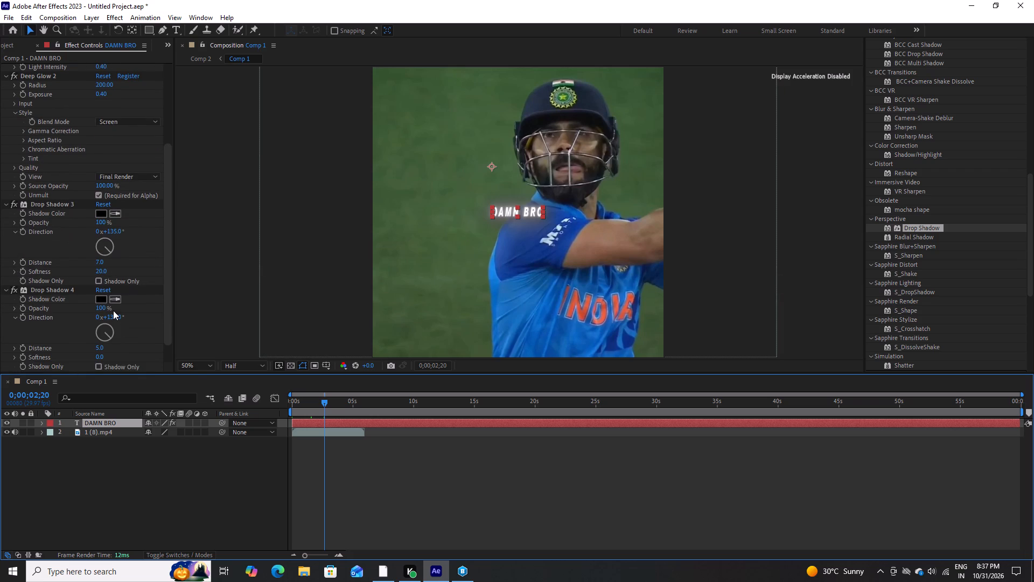
{"action": "scroll", "coordinate": [106, 328], "scroll_direction": "down", "scroll_amount": 3}
{"action": "scroll", "coordinate": [106, 328], "scroll_direction": "up", "scroll_amount": 1}
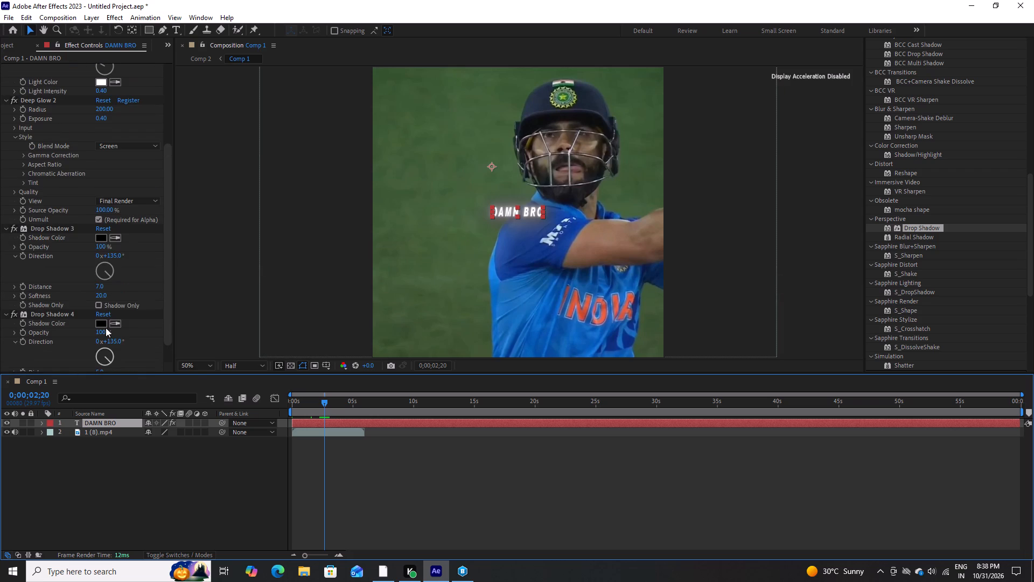
{"action": "scroll", "coordinate": [106, 328], "scroll_direction": "up", "scroll_amount": 8}
{"action": "scroll", "coordinate": [106, 328], "scroll_direction": "down", "scroll_amount": 2}
{"action": "scroll", "coordinate": [106, 328], "scroll_direction": "up", "scroll_amount": 7}
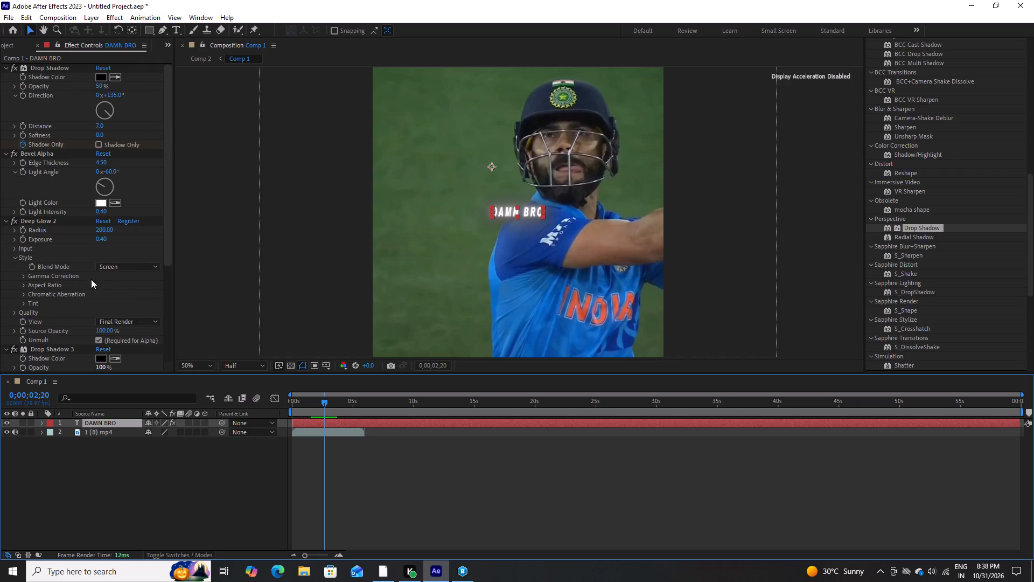
{"action": "scroll", "coordinate": [90, 259], "scroll_direction": "up", "scroll_amount": 3}
Collapse the settings of all five effects applied to the DAMN BRO text layer.
{"action": "left_click", "coordinate": [4, 68]}
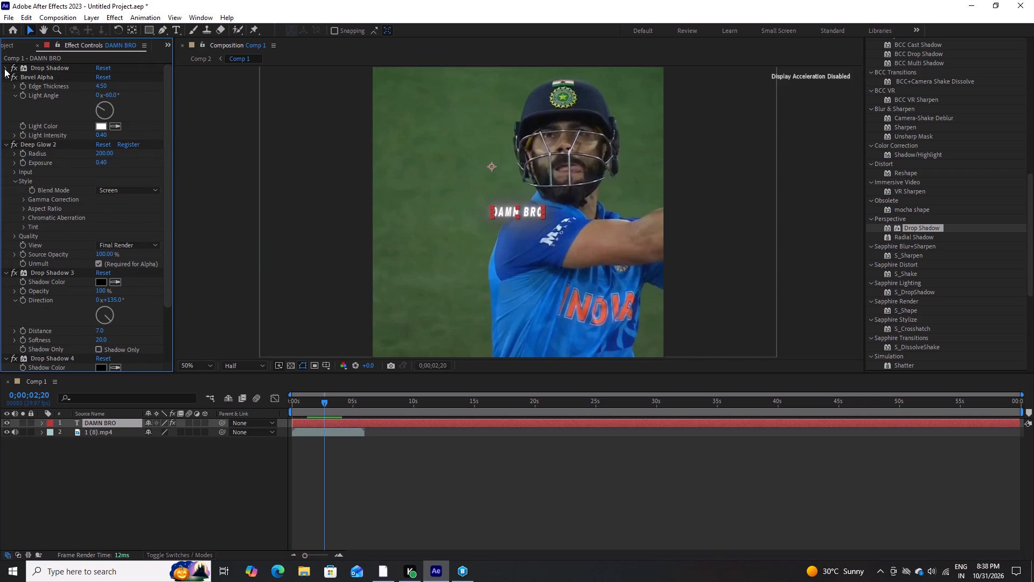
{"action": "left_click", "coordinate": [4, 73]}
{"action": "left_click", "coordinate": [6, 83]}
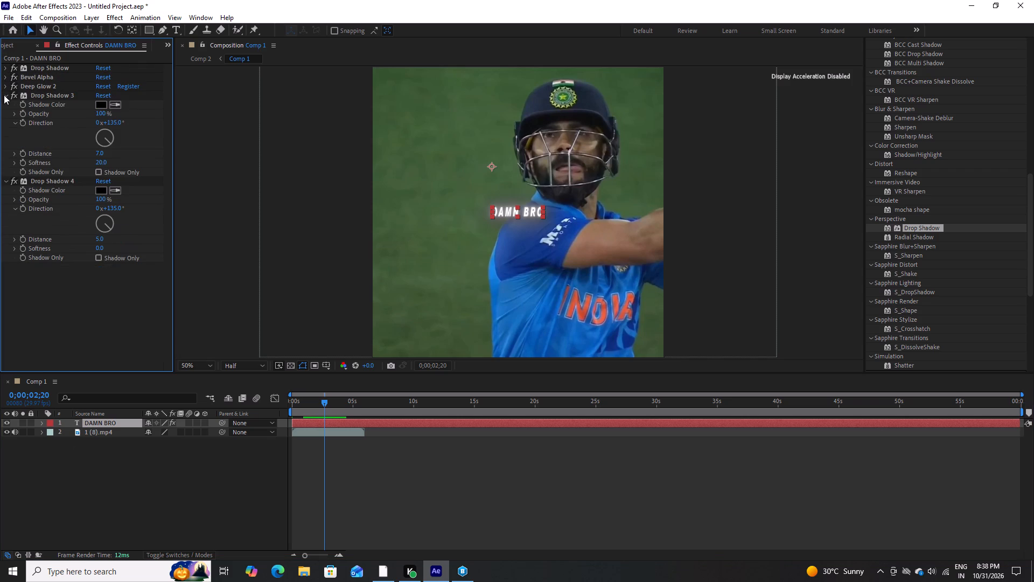
{"action": "left_click", "coordinate": [4, 95]}
{"action": "left_click", "coordinate": [5, 107]}
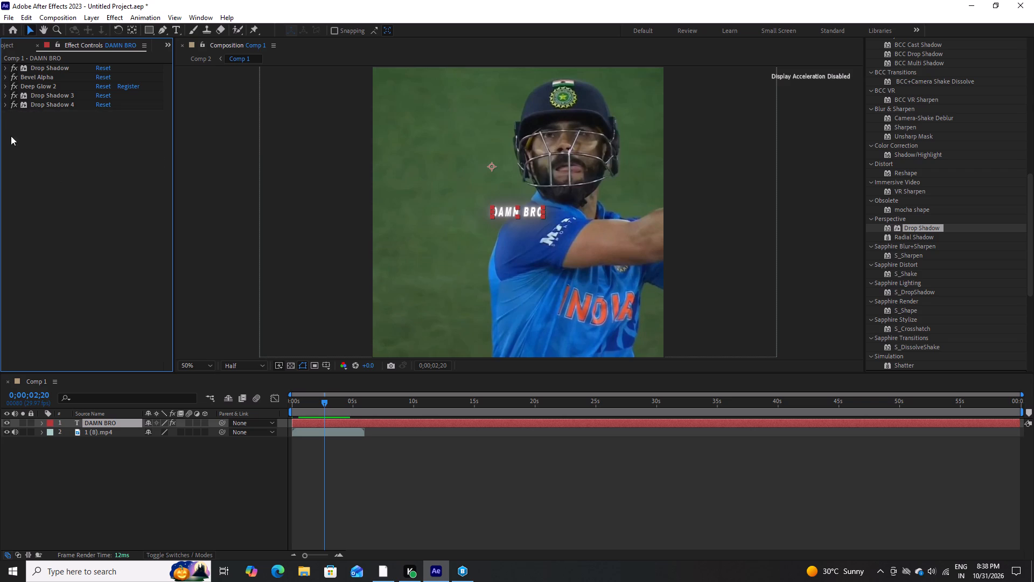
Remove all effects from the DAMN BRO text layer.
{"action": "right_click", "coordinate": [49, 160]}
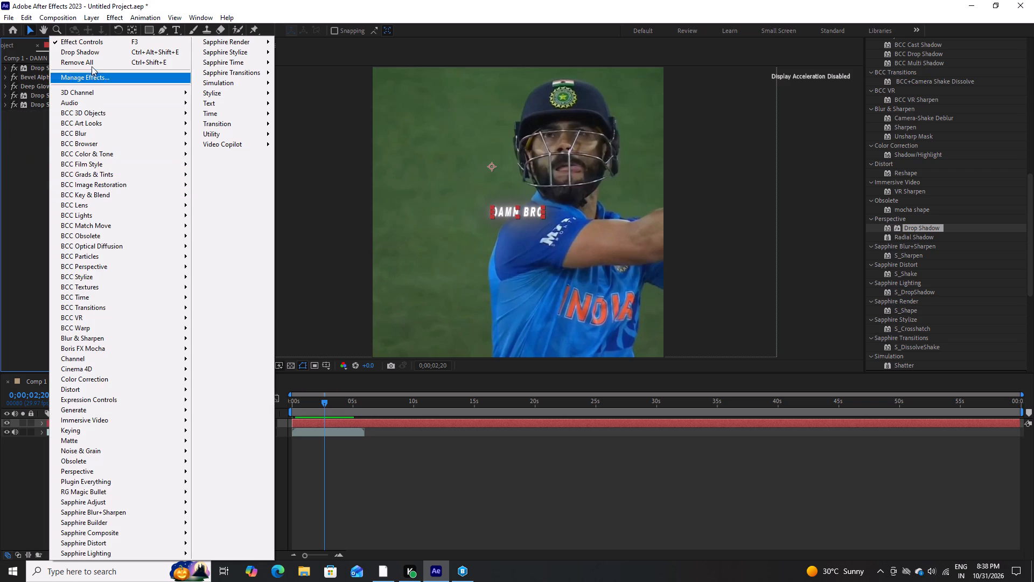
{"action": "left_click", "coordinate": [92, 65]}
Apply the Text Glow animation preset from the Text preset folder to the DAMN BRO text layer.
{"action": "left_click", "coordinate": [153, 17]}
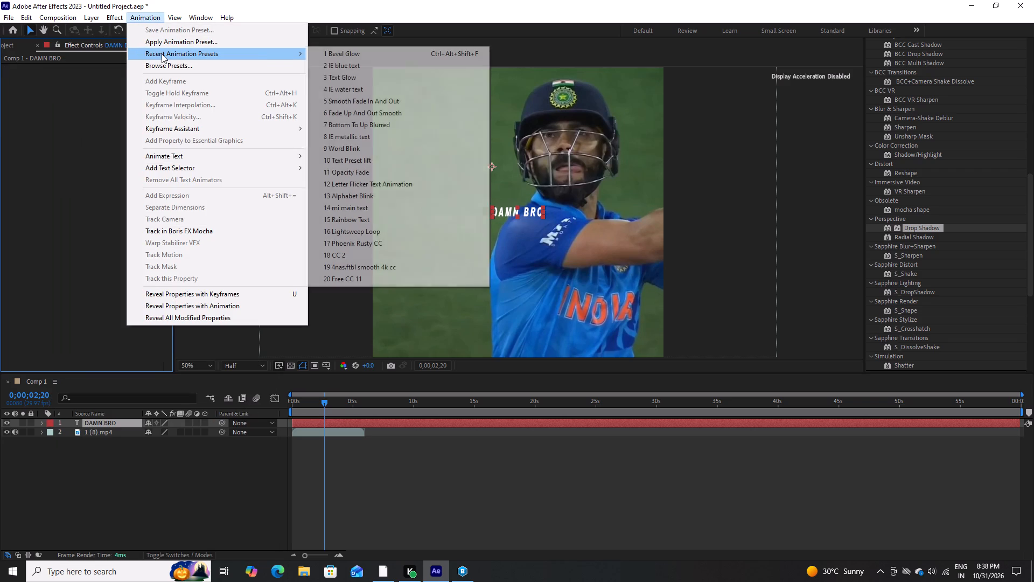
{"action": "left_click", "coordinate": [163, 45]}
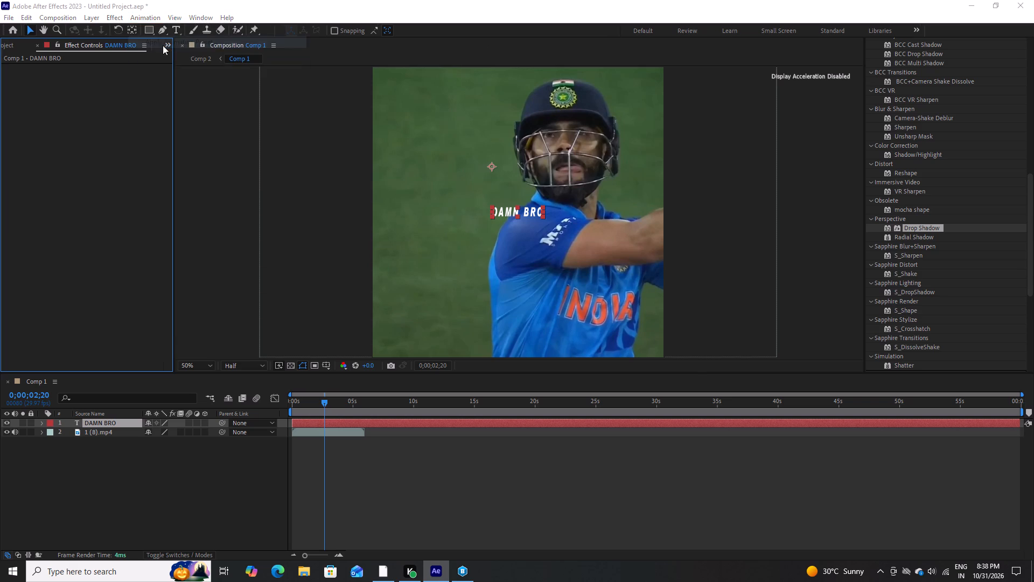
{"action": "left_click", "coordinate": [138, 109]}
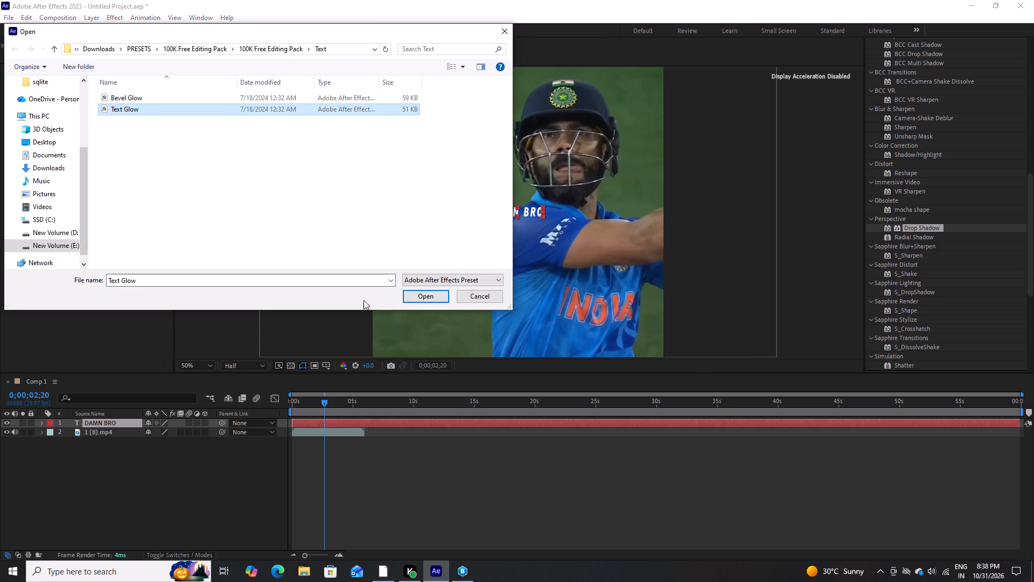
{"action": "left_click", "coordinate": [423, 292]}
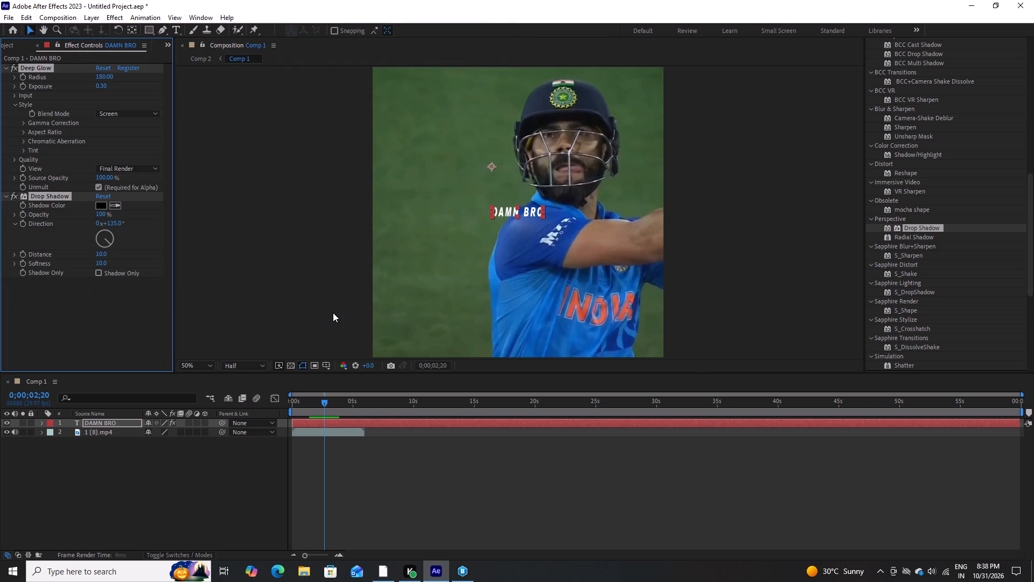
Move the current time to 0;00;01;18 and duplicate the Drop Shadow effect on the DAMN BRO text.
{"action": "left_click", "coordinate": [311, 404]}
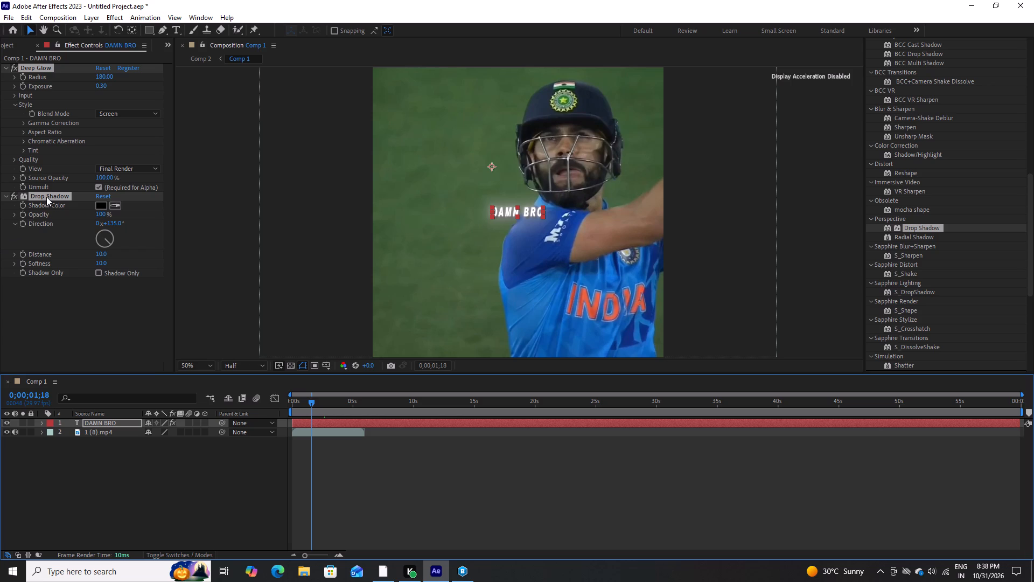
{"action": "left_click", "coordinate": [46, 196]}
{"action": "left_click", "coordinate": [46, 196]}
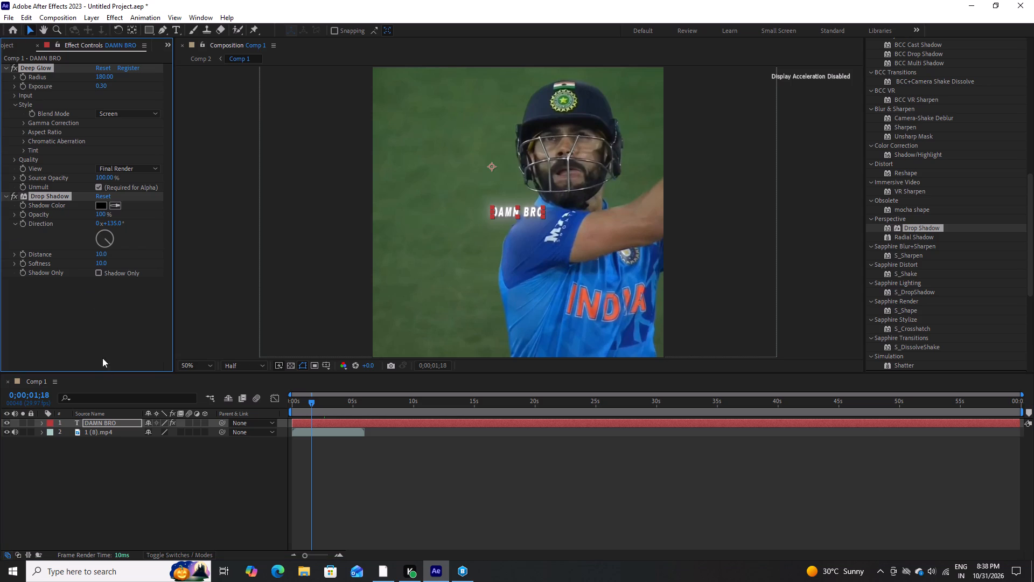
{"action": "left_click", "coordinate": [97, 339]}
{"action": "left_click", "coordinate": [45, 197]}
{"action": "right_click", "coordinate": [45, 197]}
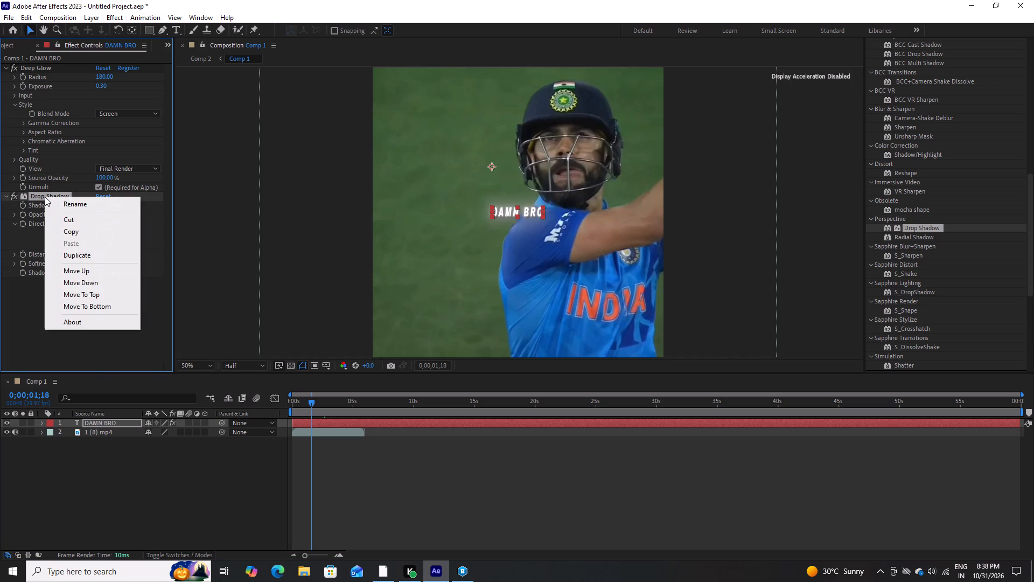
{"action": "left_click", "coordinate": [80, 257]}
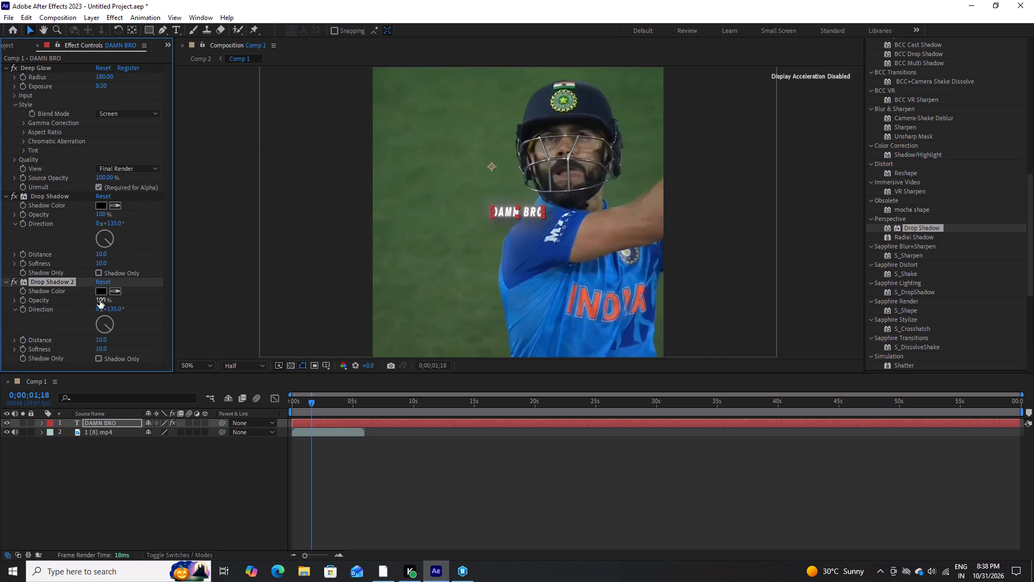
Toggle the duplicated drop shadow off and on to compare its effect on the DAMN BRO text.
{"action": "left_click", "coordinate": [15, 282]}
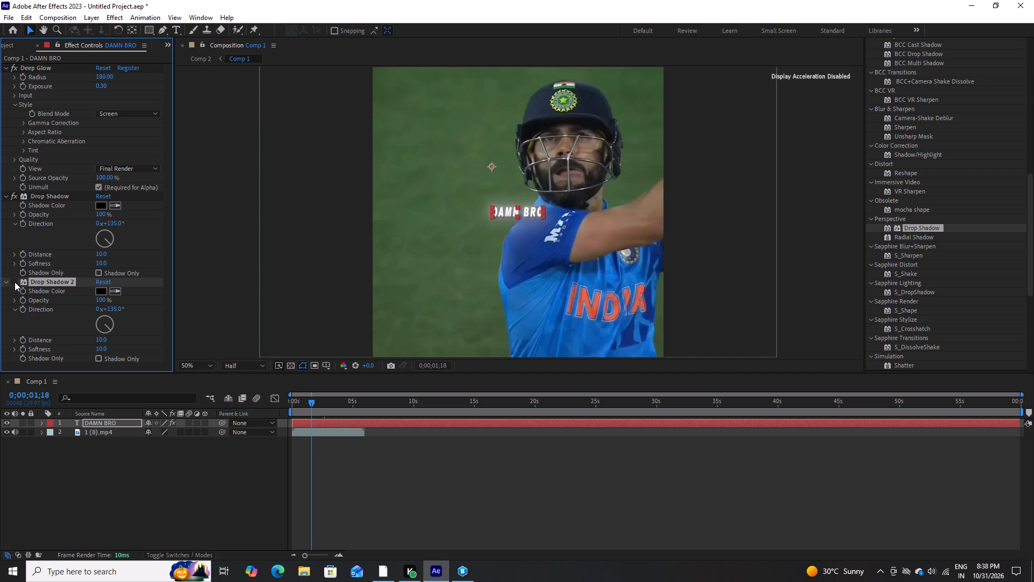
{"action": "left_click", "coordinate": [15, 282]}
{"action": "left_click", "coordinate": [15, 282]}
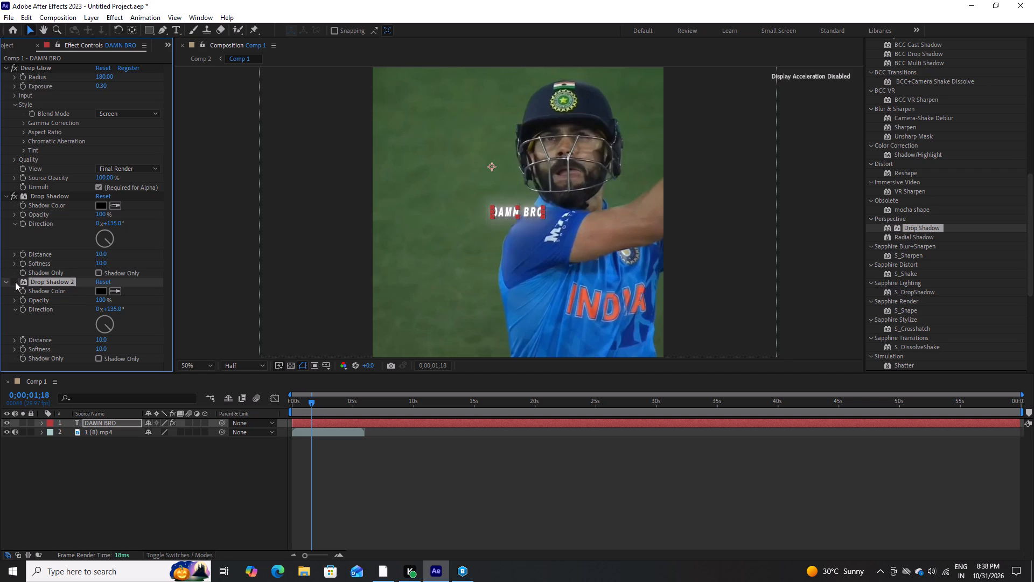
{"action": "left_click", "coordinate": [15, 282]}
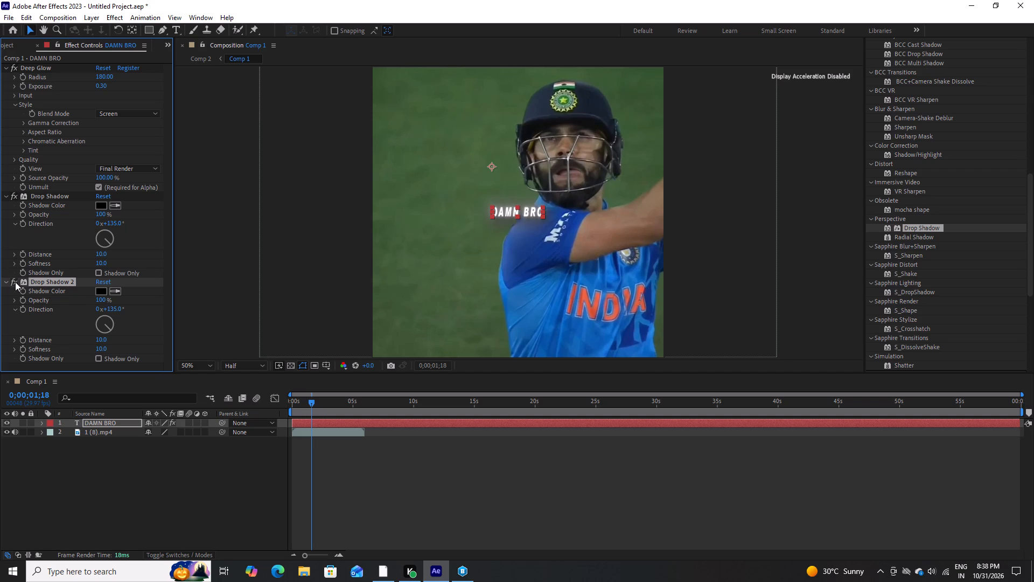
Browse for an animation preset in the TEXT PACK #1 folder, checking its TEXT ANNIMATION PROJECT FILE subfolder.
{"action": "left_click", "coordinate": [146, 21]}
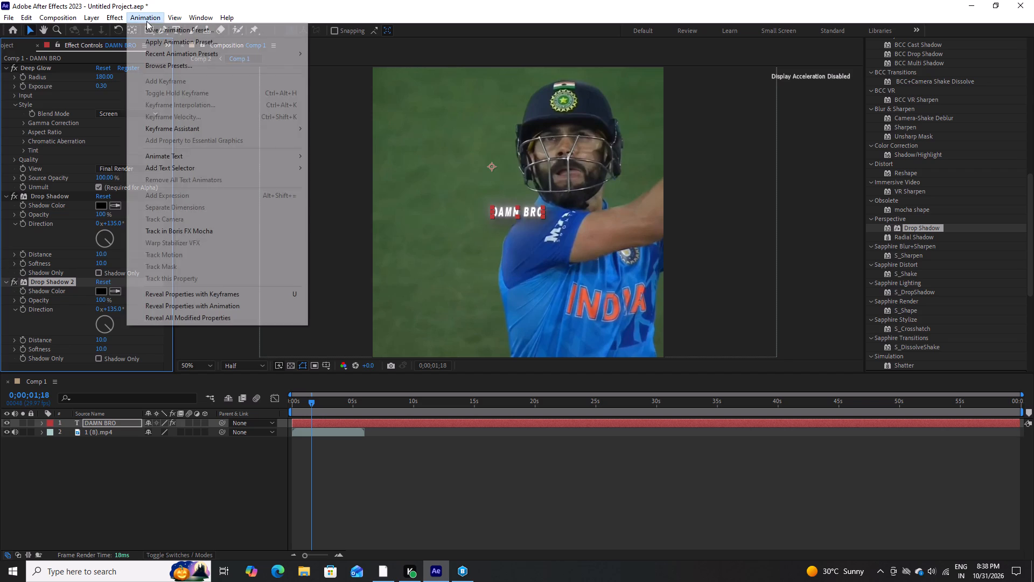
{"action": "left_click", "coordinate": [152, 45]}
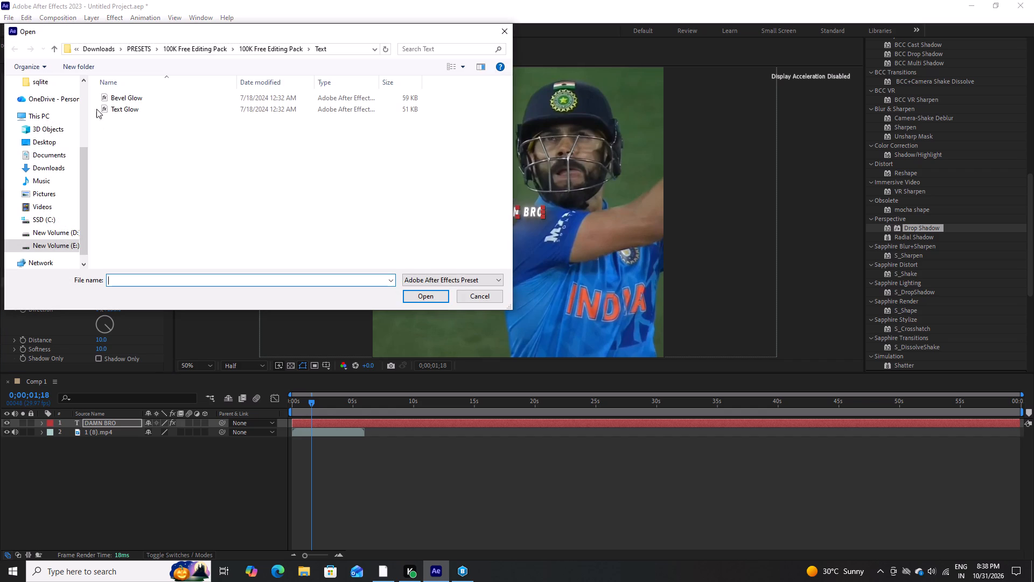
{"action": "left_click", "coordinate": [57, 50]}
{"action": "left_click", "coordinate": [57, 50]}
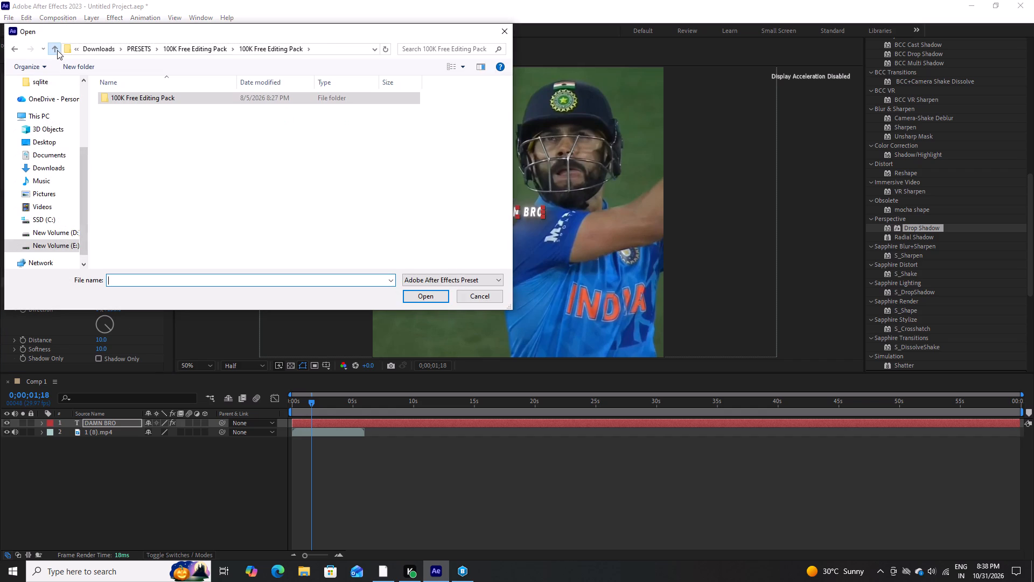
{"action": "left_click", "coordinate": [57, 50]}
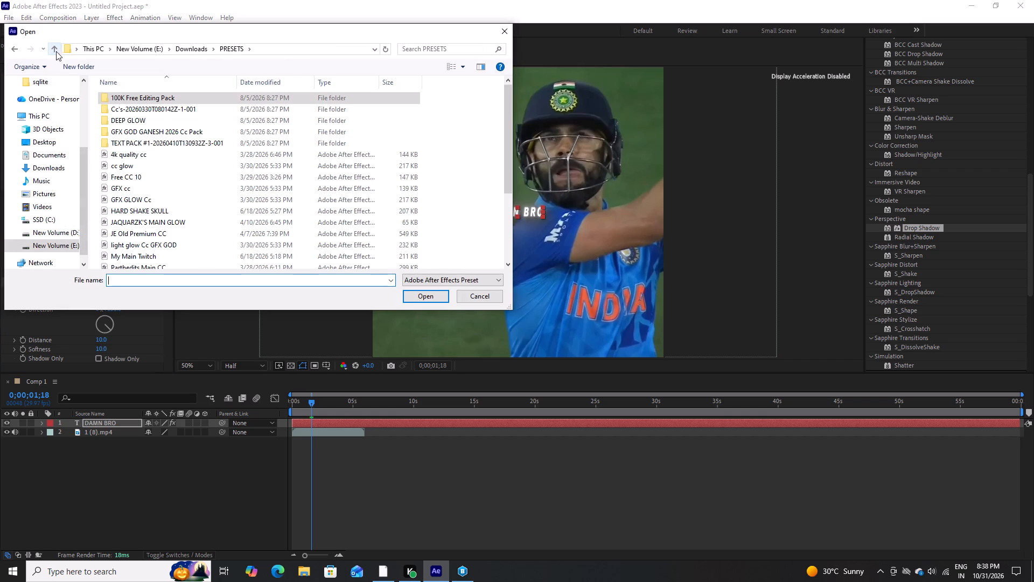
{"action": "double_click", "coordinate": [112, 142]}
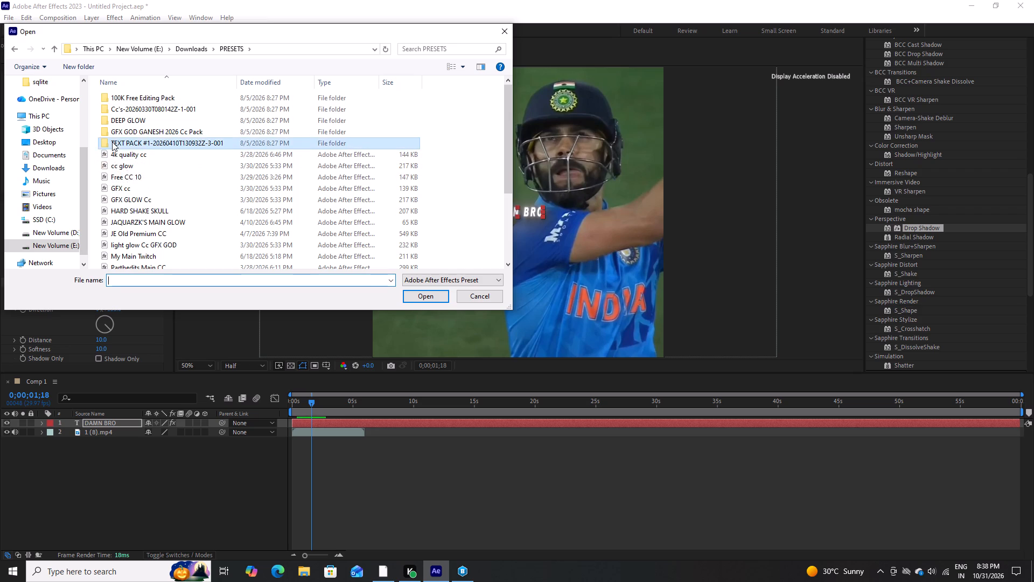
{"action": "double_click", "coordinate": [122, 94]}
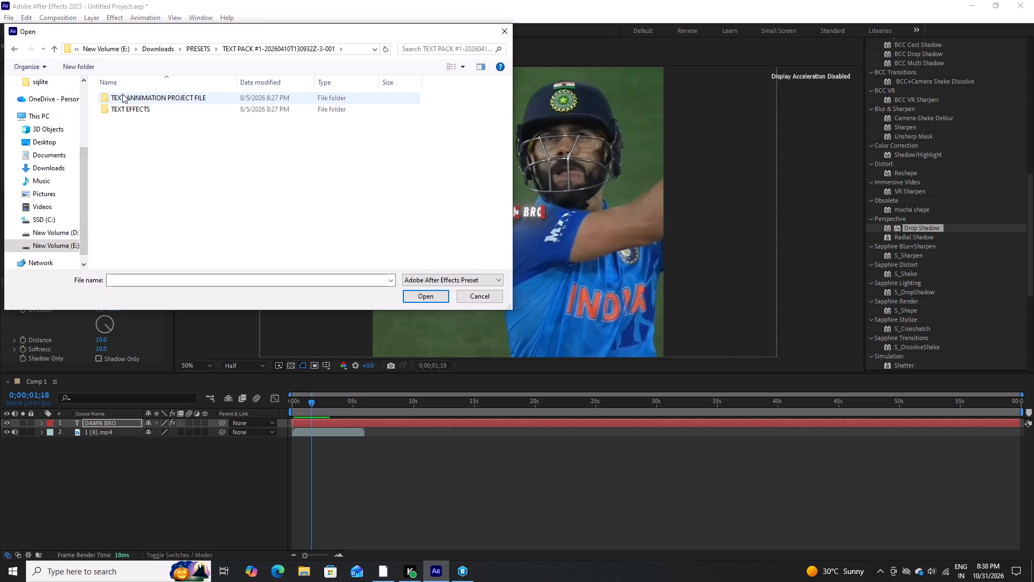
{"action": "double_click", "coordinate": [140, 102]}
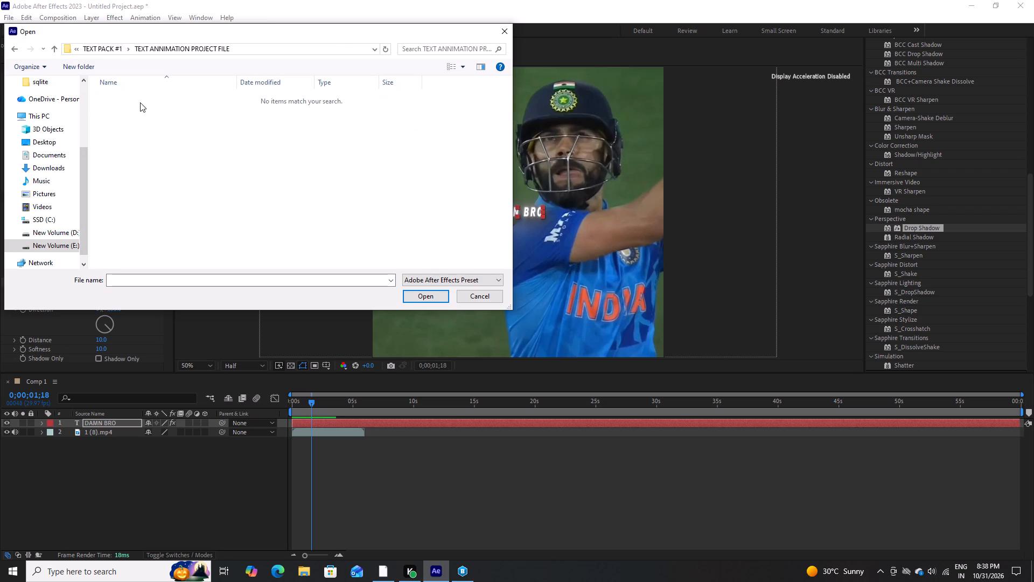
{"action": "left_click", "coordinate": [58, 46]}
{"action": "left_click", "coordinate": [58, 46]}
{"action": "left_click", "coordinate": [58, 46]}
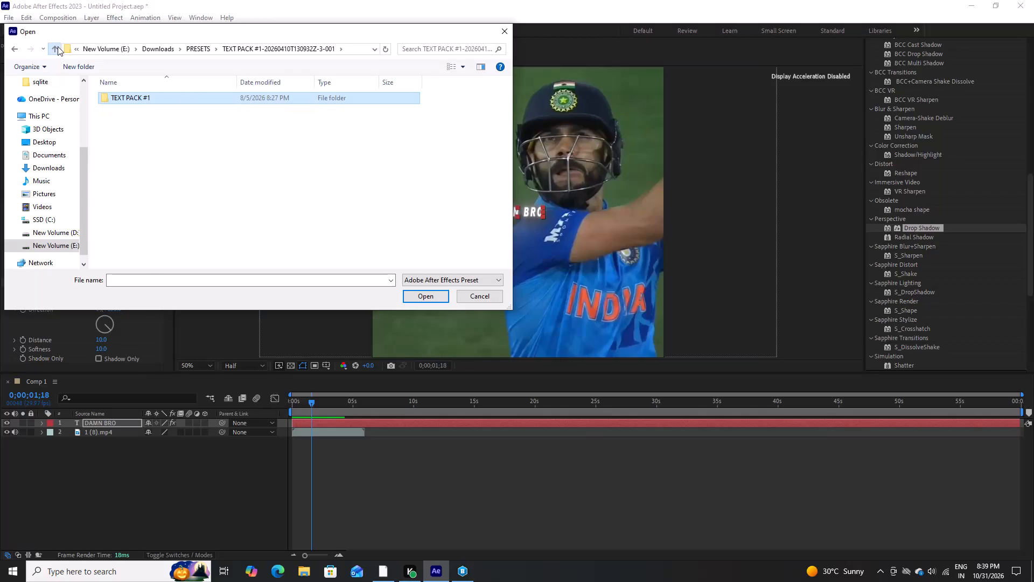
Look through the preset files and folders in the PRESETS folder for one to apply.
{"action": "scroll", "coordinate": [220, 143], "scroll_direction": "down", "scroll_amount": 2}
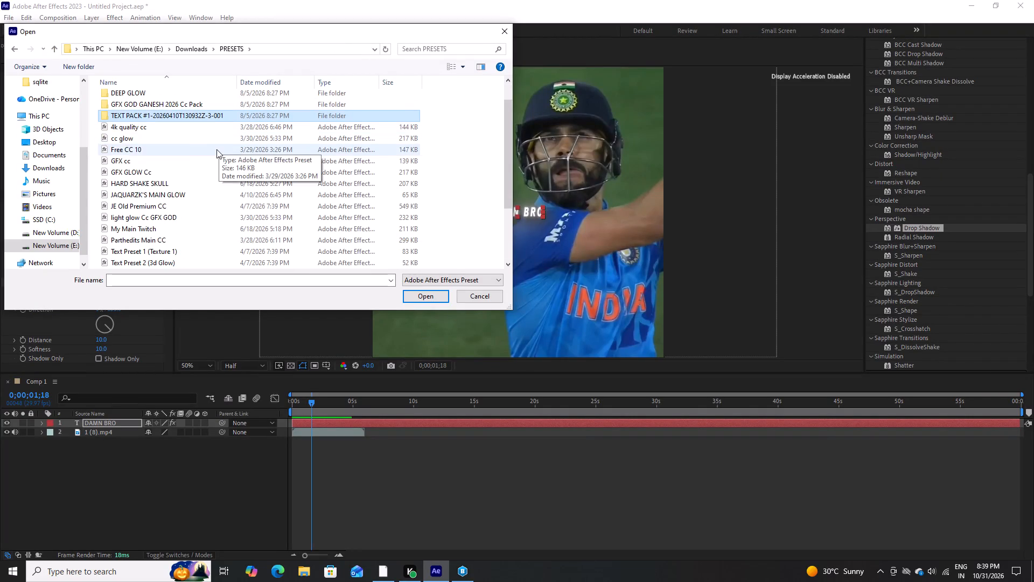
{"action": "scroll", "coordinate": [214, 153], "scroll_direction": "down", "scroll_amount": 3}
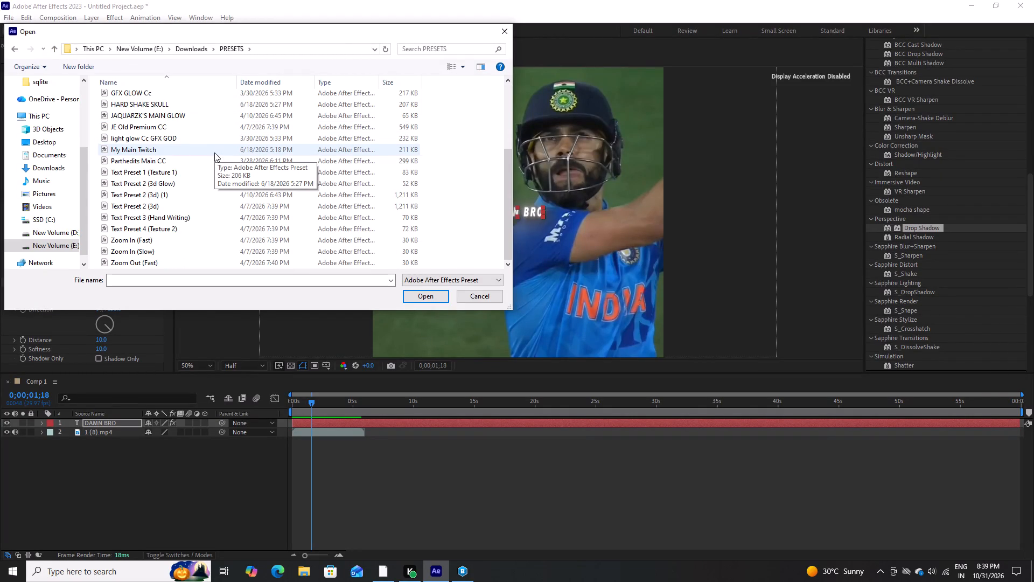
{"action": "scroll", "coordinate": [214, 153], "scroll_direction": "down", "scroll_amount": 1}
{"action": "scroll", "coordinate": [214, 153], "scroll_direction": "up", "scroll_amount": 1}
{"action": "scroll", "coordinate": [214, 153], "scroll_direction": "down", "scroll_amount": 1}
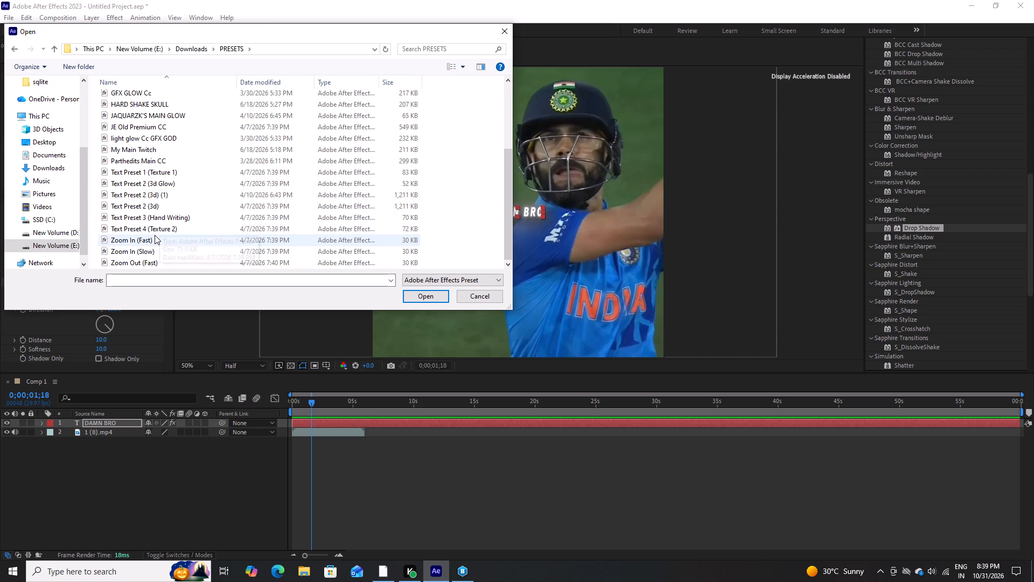
{"action": "scroll", "coordinate": [154, 231], "scroll_direction": "down", "scroll_amount": 1}
{"action": "scroll", "coordinate": [154, 231], "scroll_direction": "up", "scroll_amount": 2}
{"action": "scroll", "coordinate": [154, 231], "scroll_direction": "down", "scroll_amount": 2}
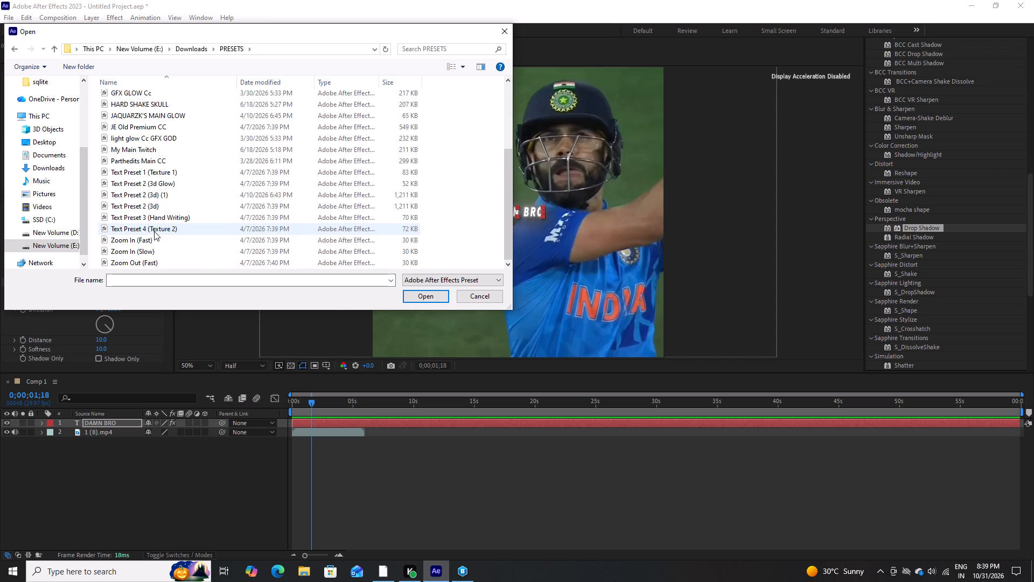
{"action": "scroll", "coordinate": [154, 231], "scroll_direction": "down", "scroll_amount": 6}
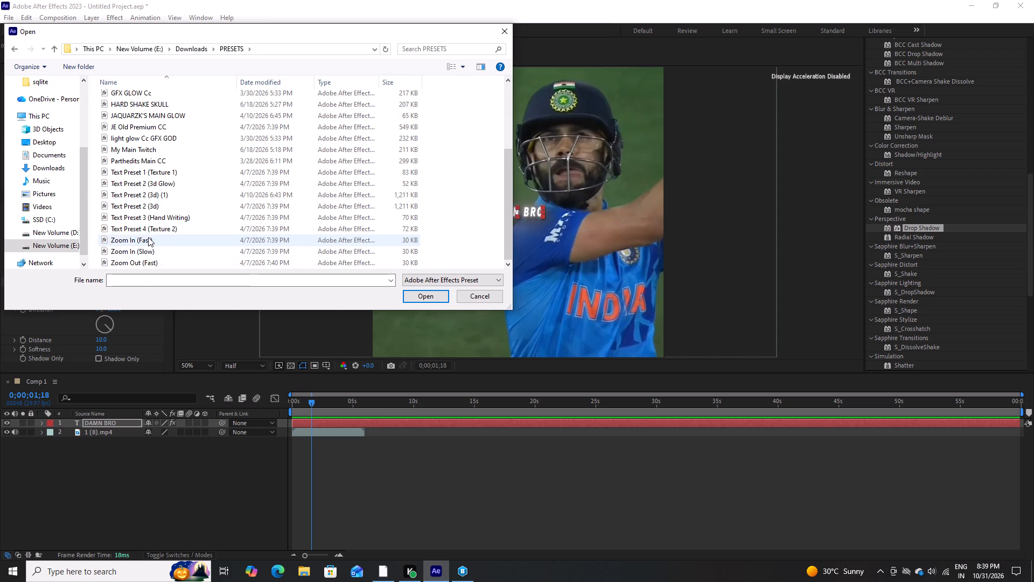
{"action": "scroll", "coordinate": [148, 237], "scroll_direction": "up", "scroll_amount": 6}
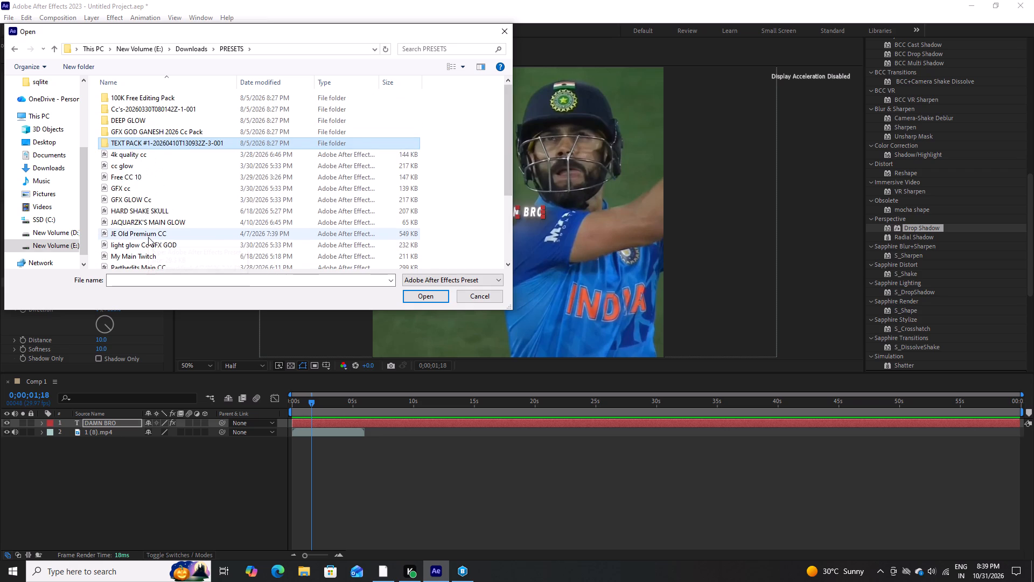
{"action": "scroll", "coordinate": [148, 237], "scroll_direction": "up", "scroll_amount": 3}
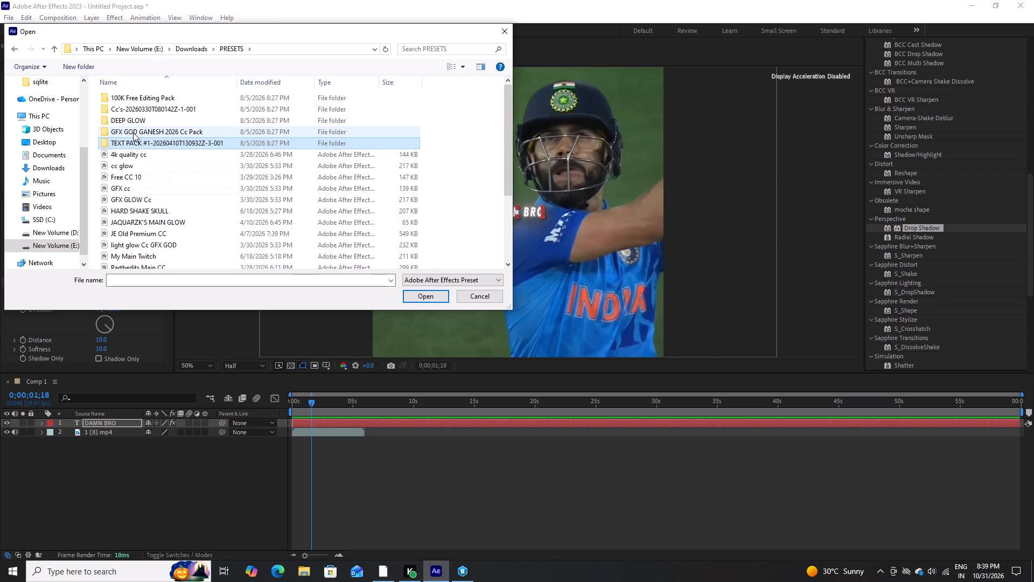
Browse the color-correction presets in the Cc_s folder, considering 4nas.ftbl soft emerald cc, without applying one.
{"action": "double_click", "coordinate": [138, 112]}
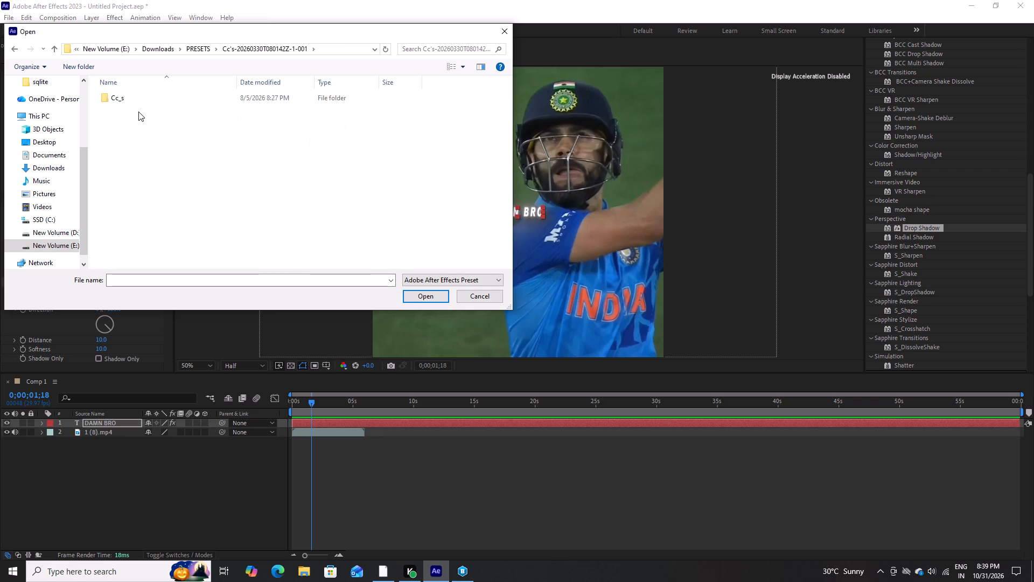
{"action": "left_click", "coordinate": [138, 91]}
{"action": "double_click", "coordinate": [138, 94]}
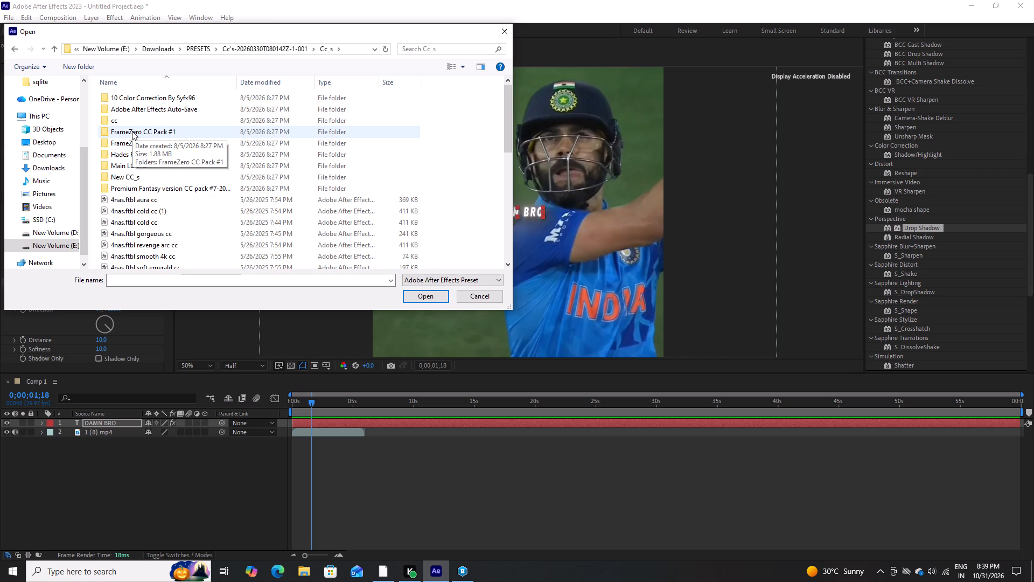
{"action": "scroll", "coordinate": [132, 131], "scroll_direction": "down", "scroll_amount": 2}
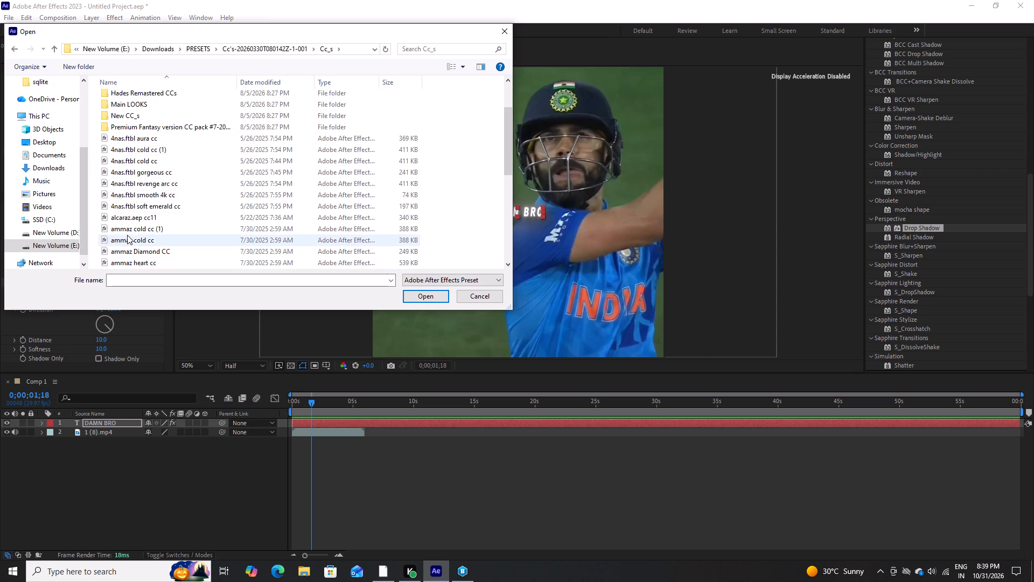
{"action": "scroll", "coordinate": [127, 235], "scroll_direction": "down", "scroll_amount": 4}
{"action": "scroll", "coordinate": [130, 223], "scroll_direction": "up", "scroll_amount": 8}
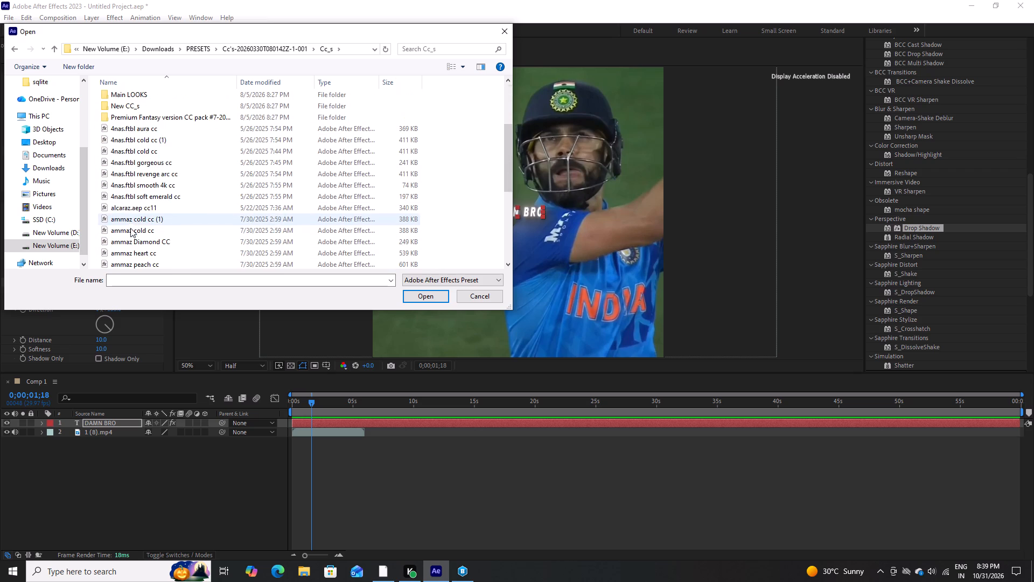
{"action": "scroll", "coordinate": [132, 251], "scroll_direction": "down", "scroll_amount": 3}
{"action": "scroll", "coordinate": [132, 234], "scroll_direction": "up", "scroll_amount": 1}
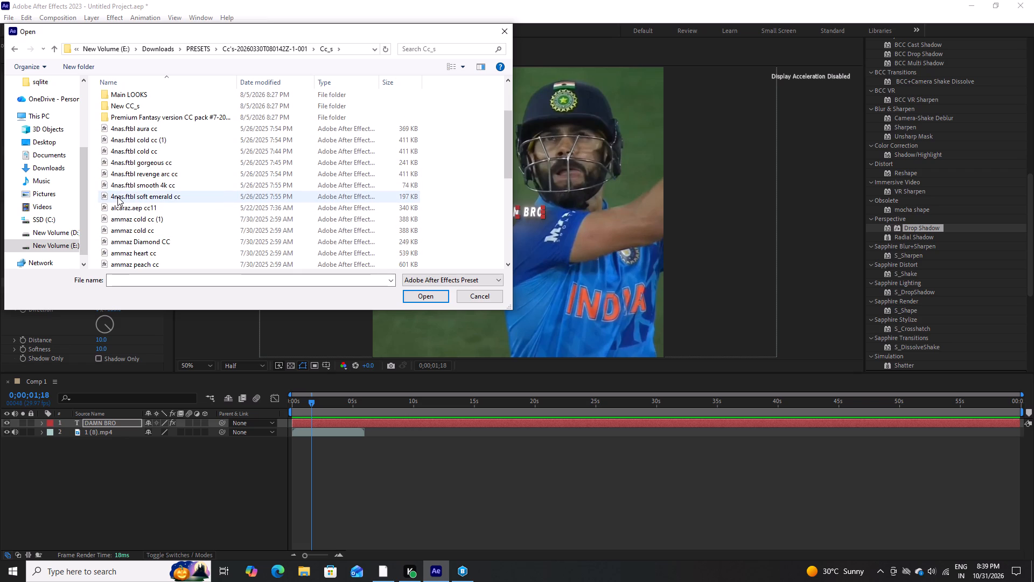
{"action": "left_click", "coordinate": [117, 197]}
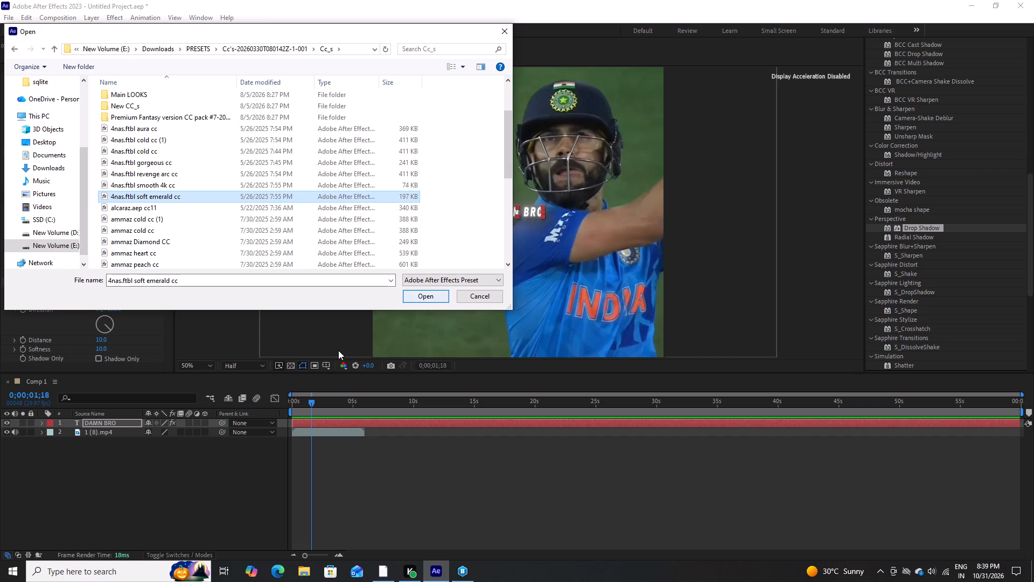
{"action": "left_click", "coordinate": [102, 433]}
{"action": "left_click_drag", "start_coordinate": [293, 37], "coordinate": [646, 119]}
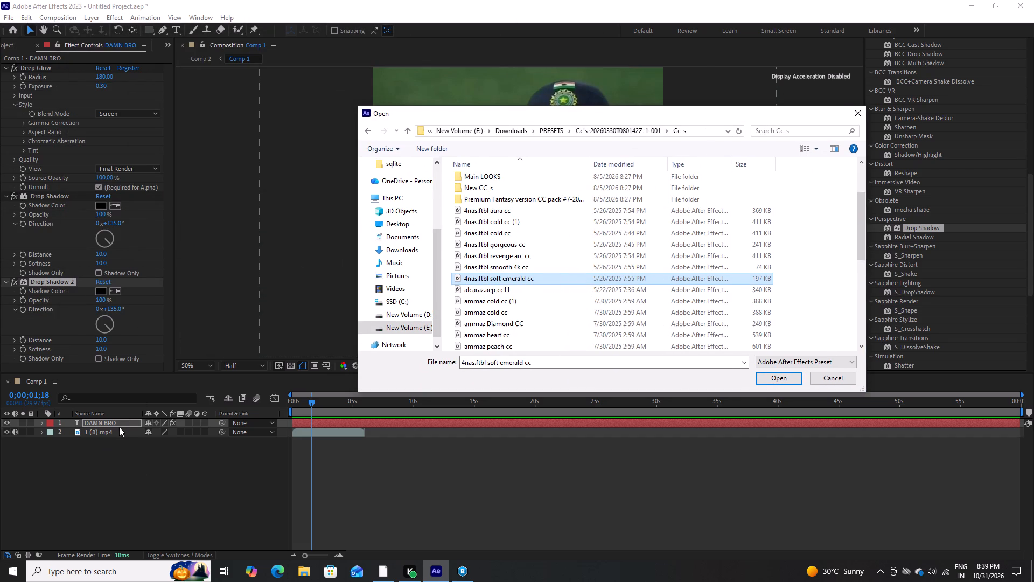
{"action": "double_click", "coordinate": [119, 427]}
{"action": "left_click", "coordinate": [860, 110]}
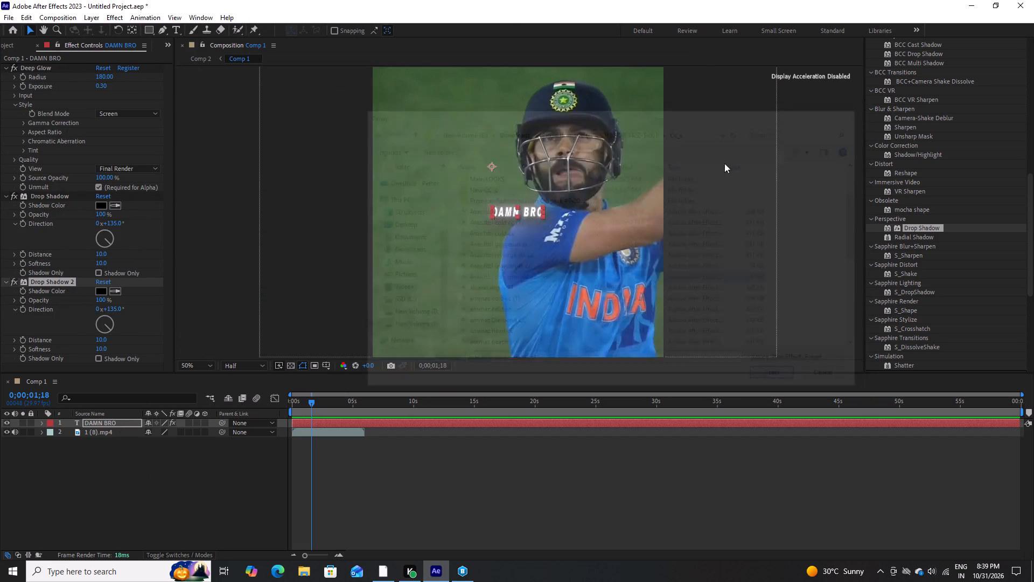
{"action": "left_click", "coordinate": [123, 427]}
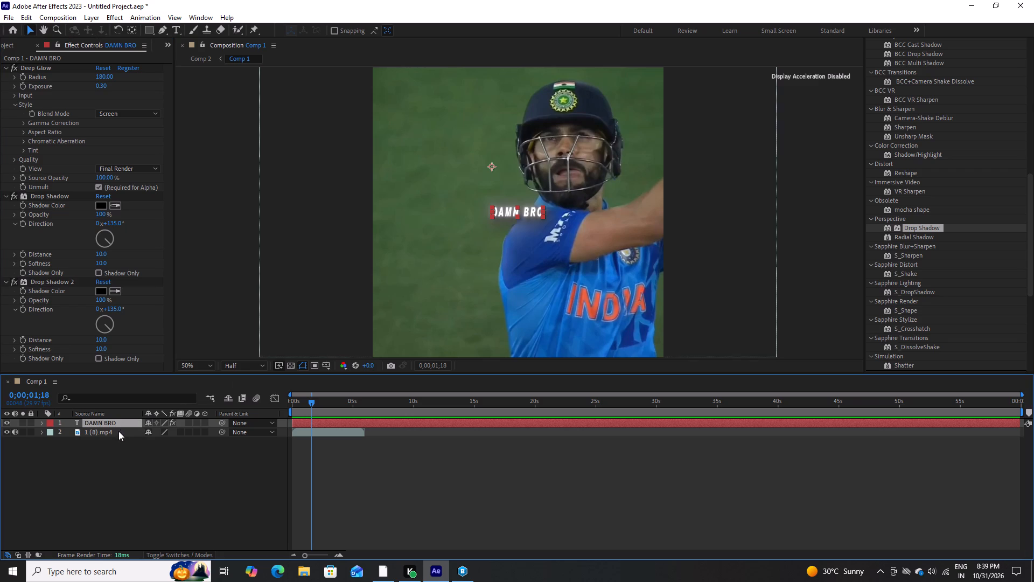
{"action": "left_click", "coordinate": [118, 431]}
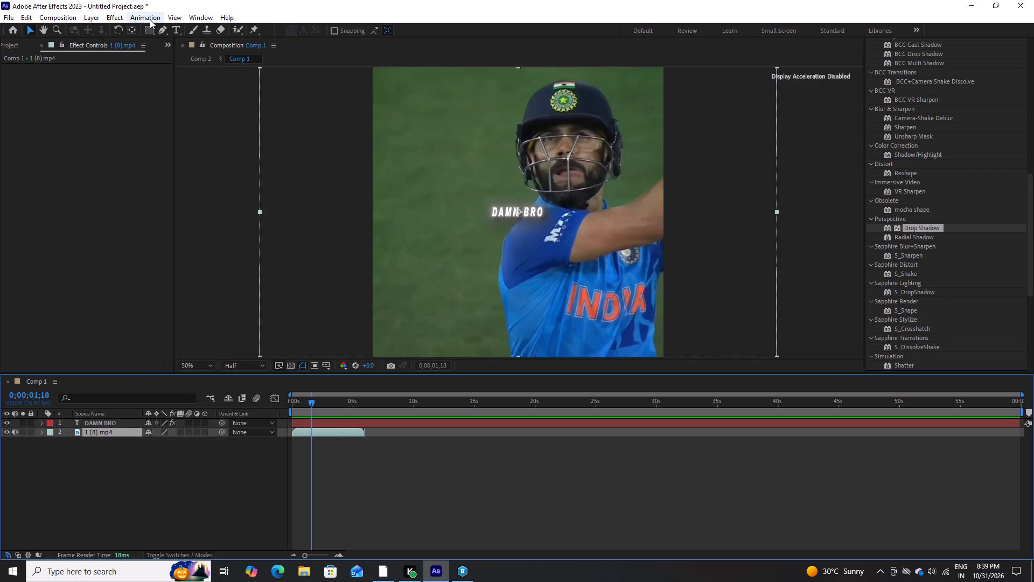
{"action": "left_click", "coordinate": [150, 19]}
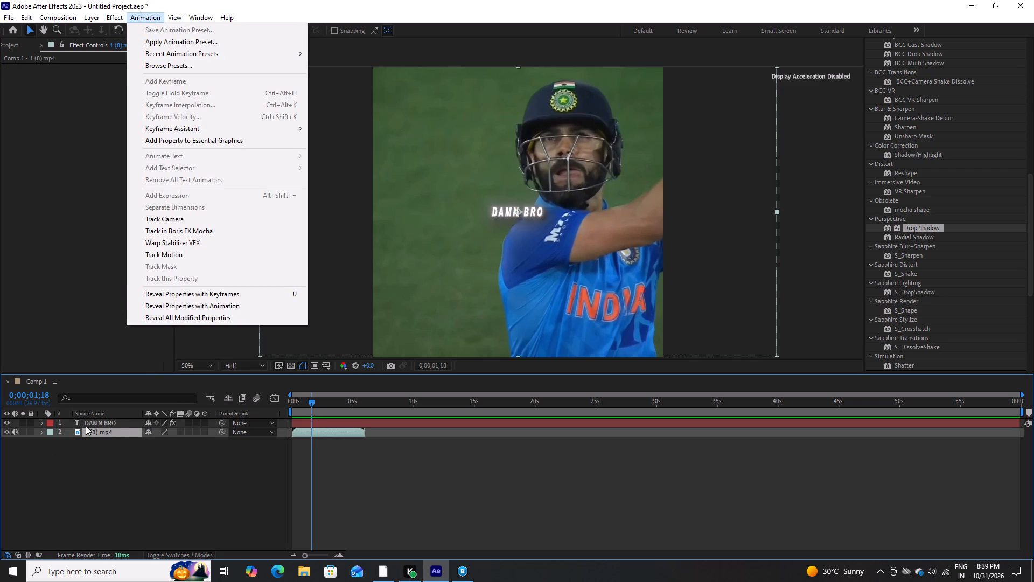
Delete the DAMN BRO text layer from Comp 1.
{"action": "left_click", "coordinate": [87, 423]}
{"action": "right_click", "coordinate": [87, 423]}
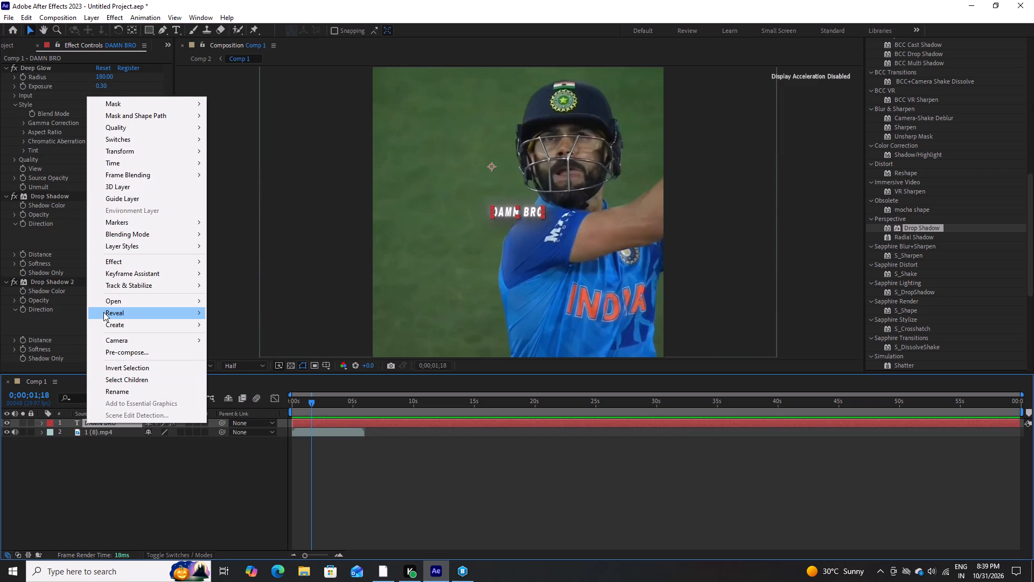
{"action": "left_click", "coordinate": [67, 423]}
{"action": "left_click", "coordinate": [88, 419]}
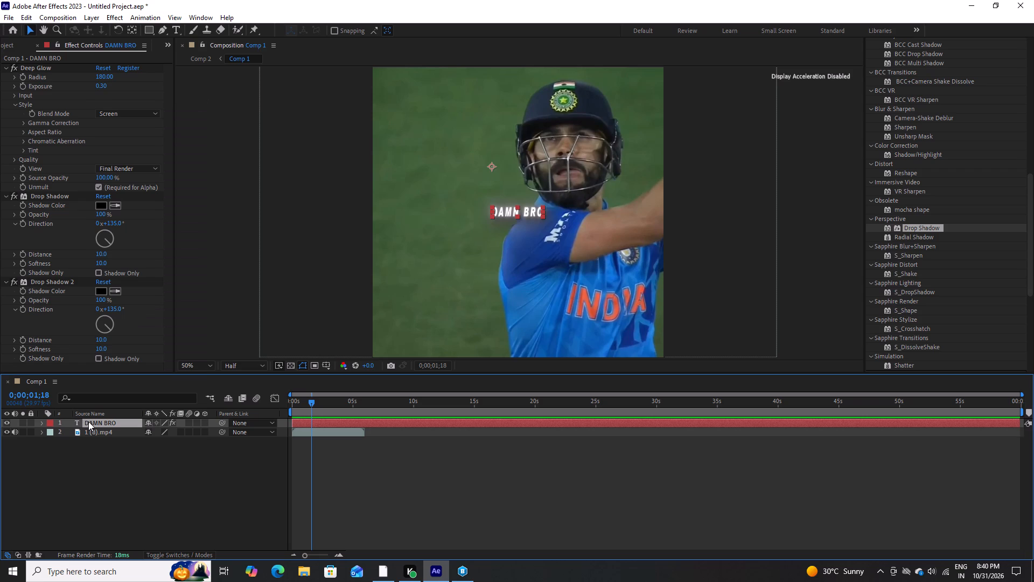
{"action": "key", "text": "Delete"}
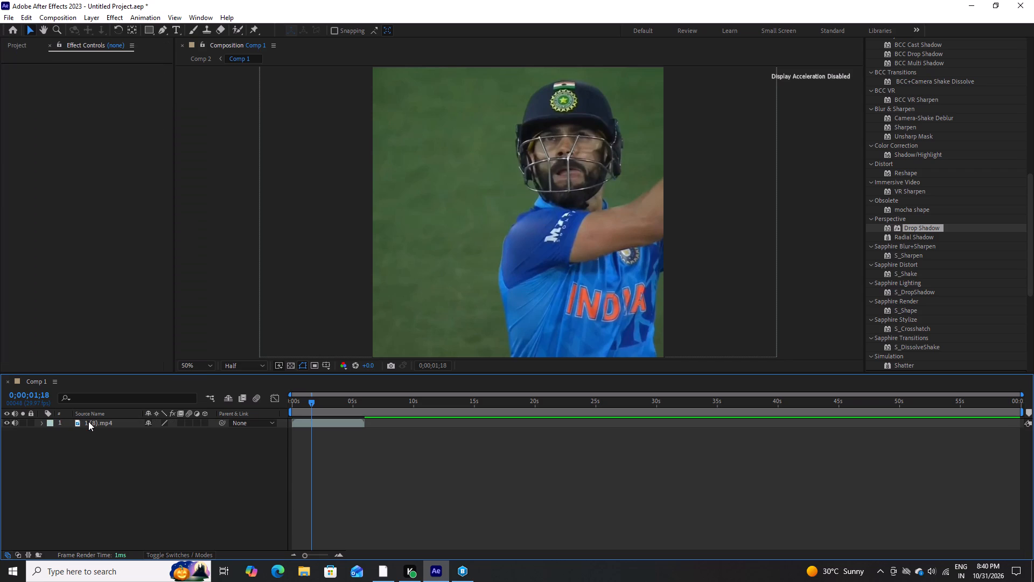
With the current time at 0;00;00;00, apply a color-correction preset from the Cc_s folder to the 1 (8).mp4 layer.
{"action": "left_click_drag", "start_coordinate": [315, 405], "coordinate": [314, 405]}
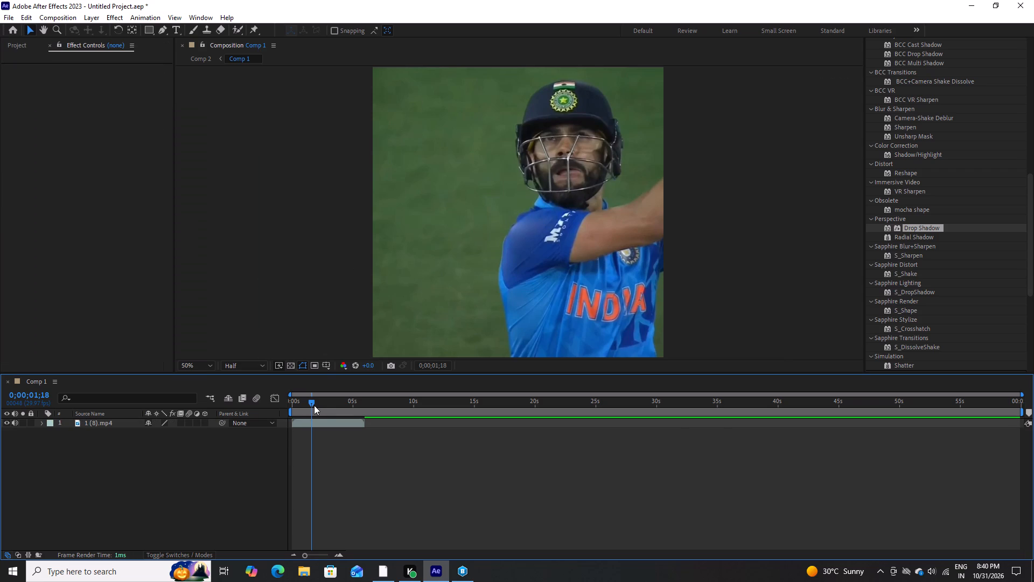
{"action": "left_click_drag", "start_coordinate": [314, 405], "coordinate": [291, 411]}
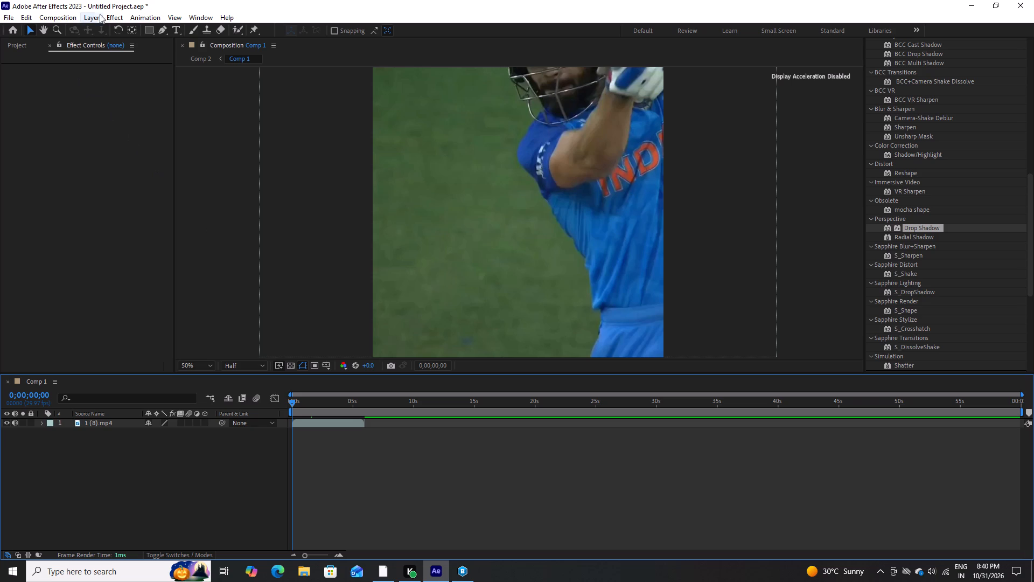
{"action": "left_click", "coordinate": [151, 13]}
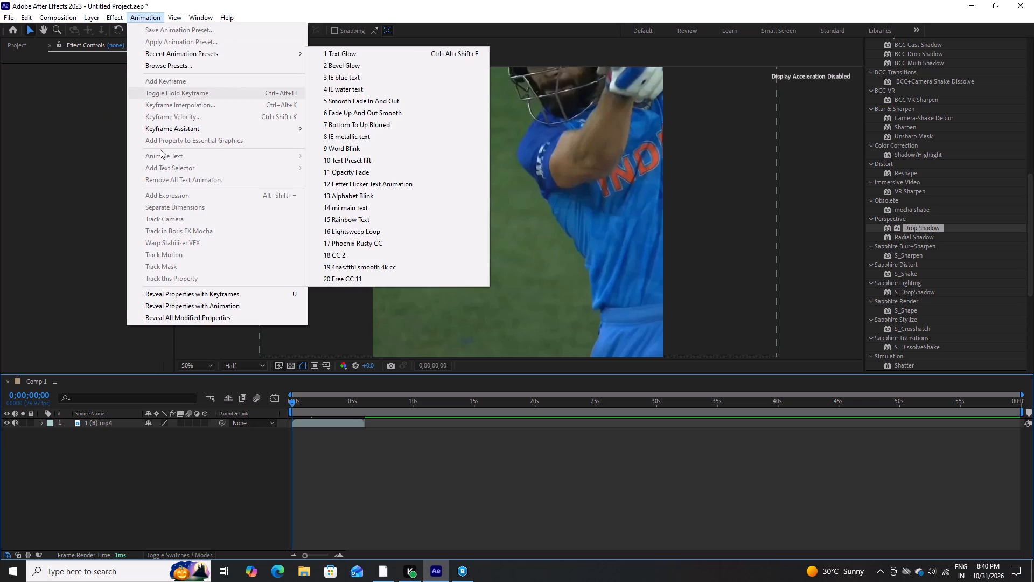
{"action": "left_click", "coordinate": [121, 427]}
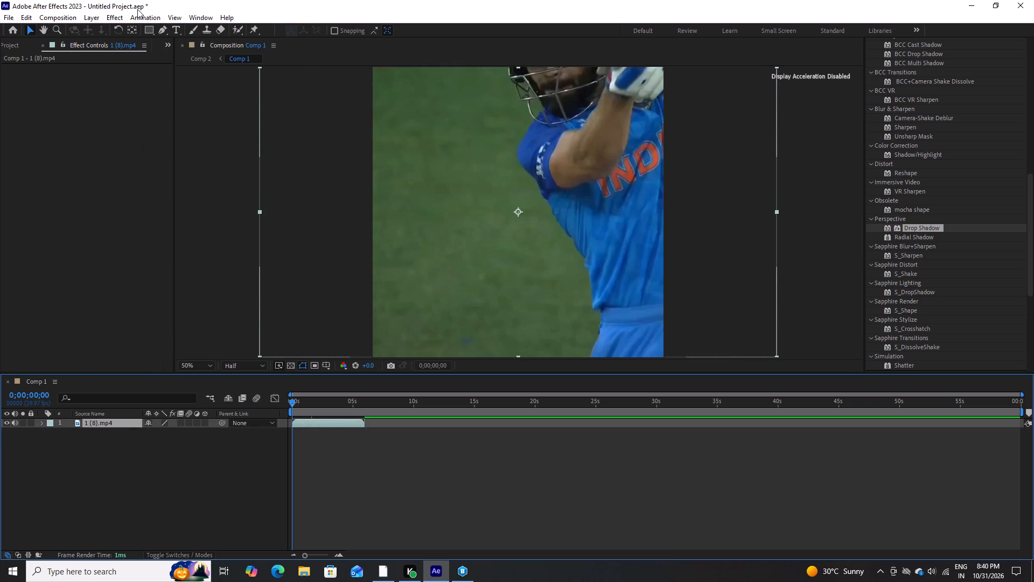
{"action": "left_click", "coordinate": [139, 13]}
{"action": "left_click", "coordinate": [150, 38]}
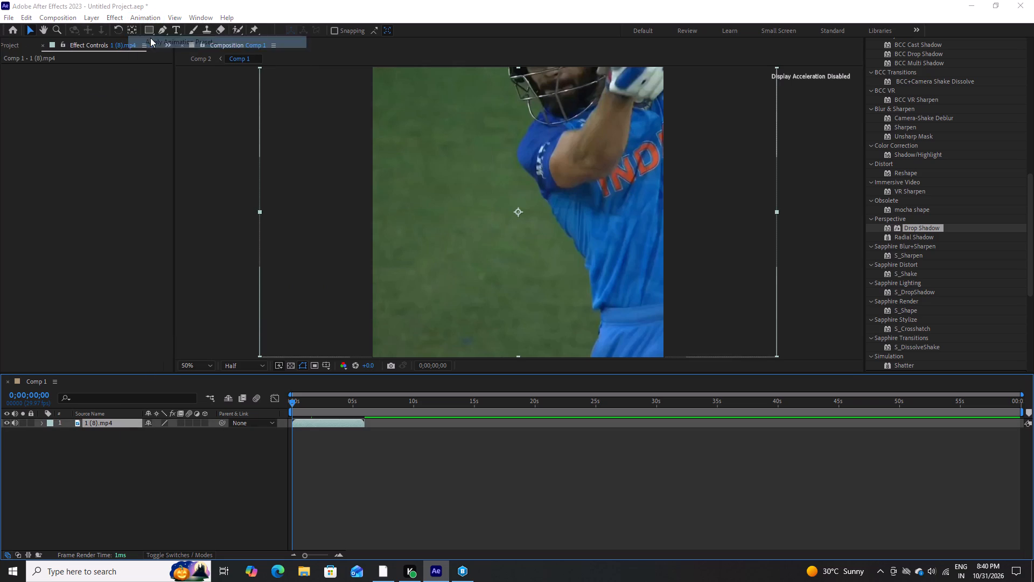
{"action": "left_click", "coordinate": [396, 314]}
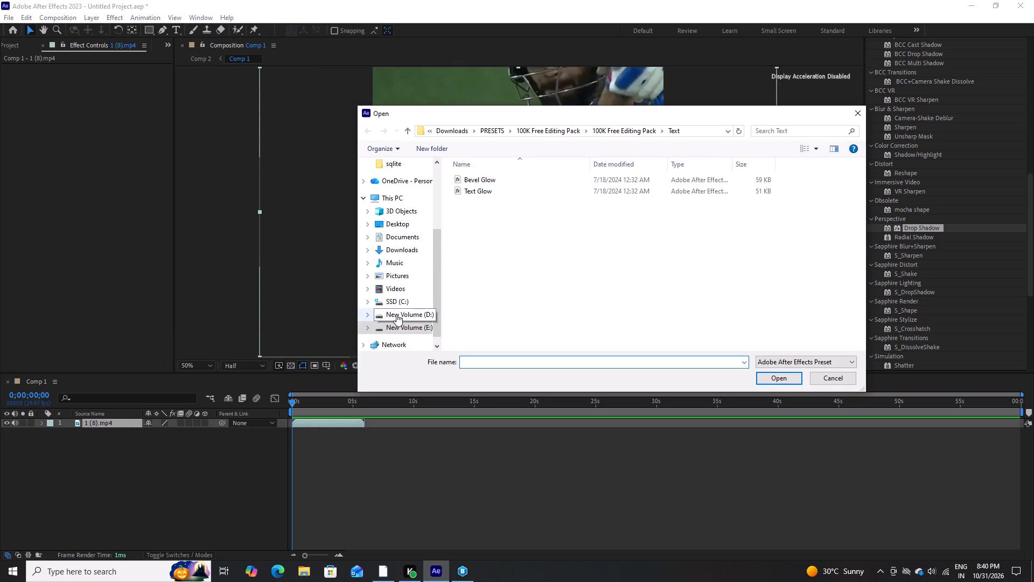
{"action": "left_click", "coordinate": [396, 326]}
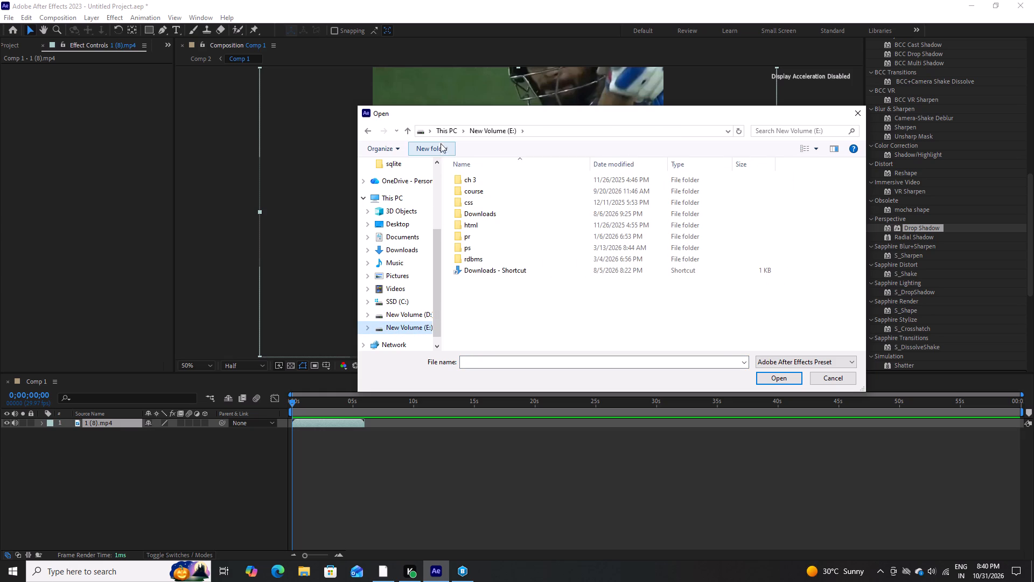
{"action": "double_click", "coordinate": [477, 209]}
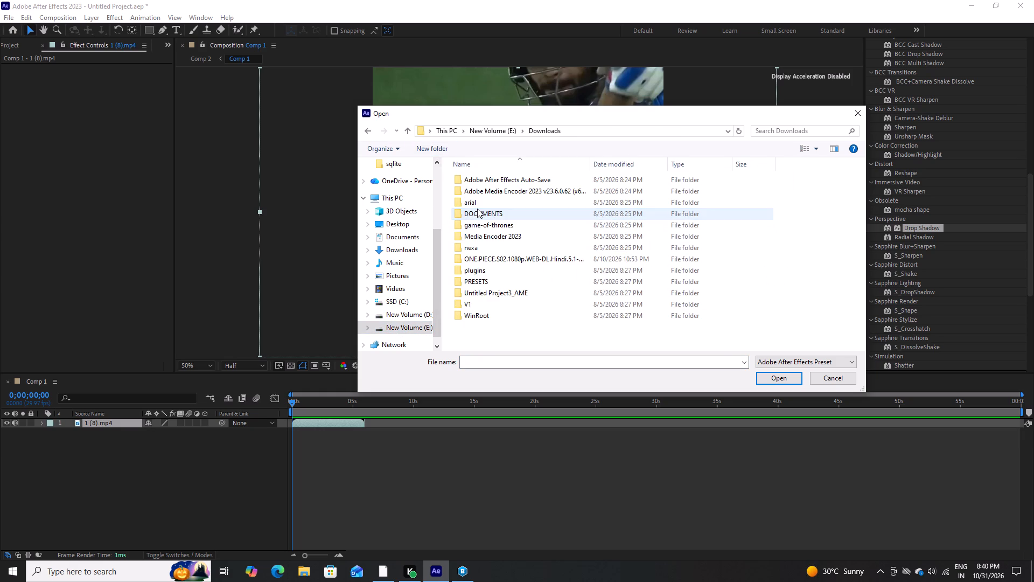
{"action": "double_click", "coordinate": [467, 276]}
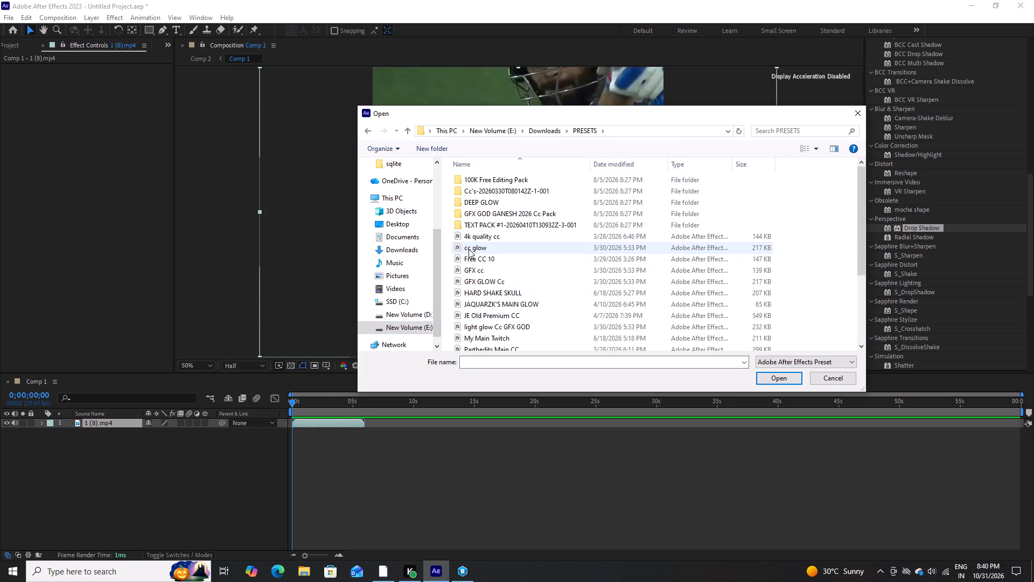
{"action": "scroll", "coordinate": [466, 249], "scroll_direction": "down", "scroll_amount": 1}
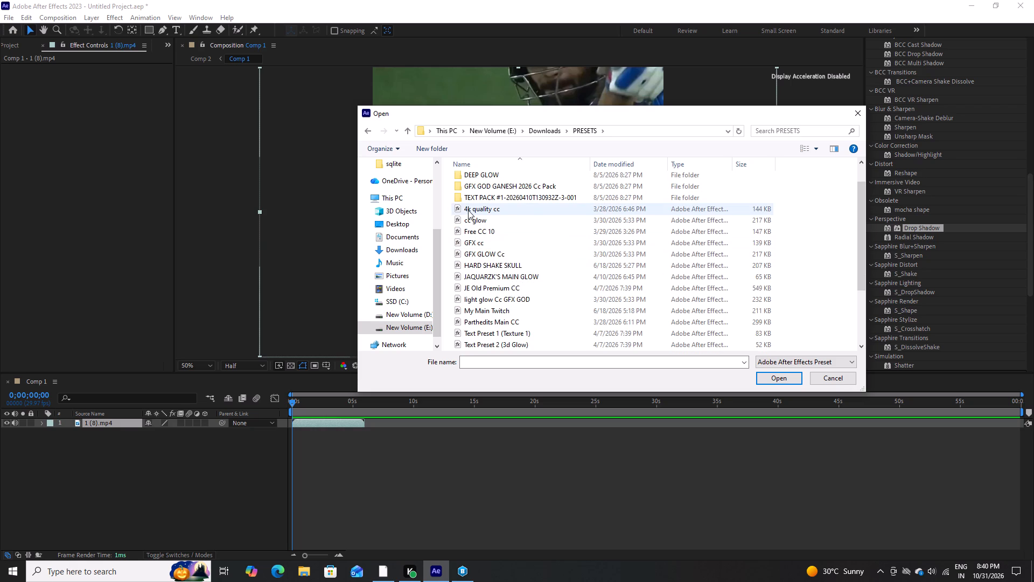
{"action": "scroll", "coordinate": [467, 196], "scroll_direction": "up", "scroll_amount": 5}
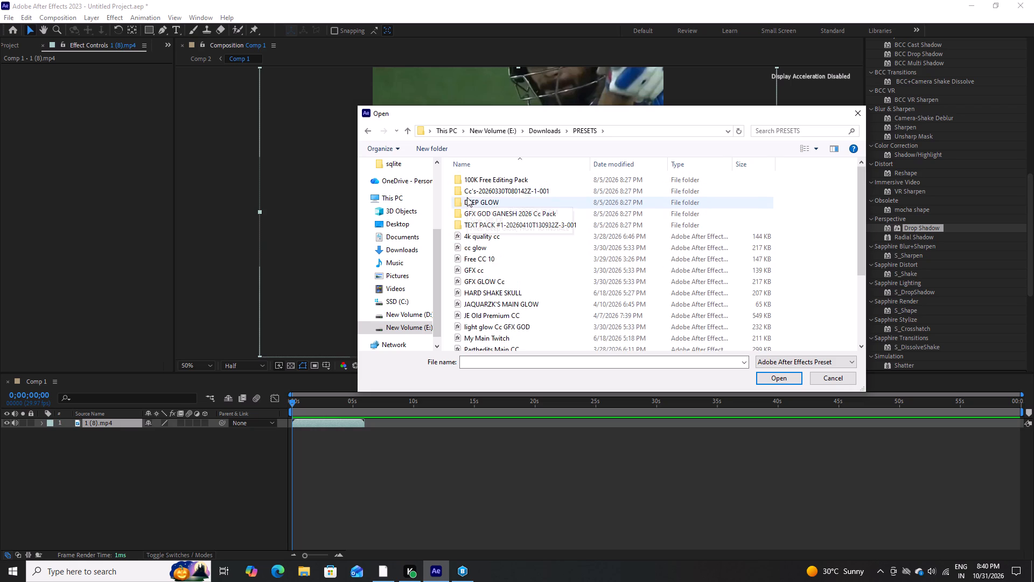
{"action": "double_click", "coordinate": [466, 193]}
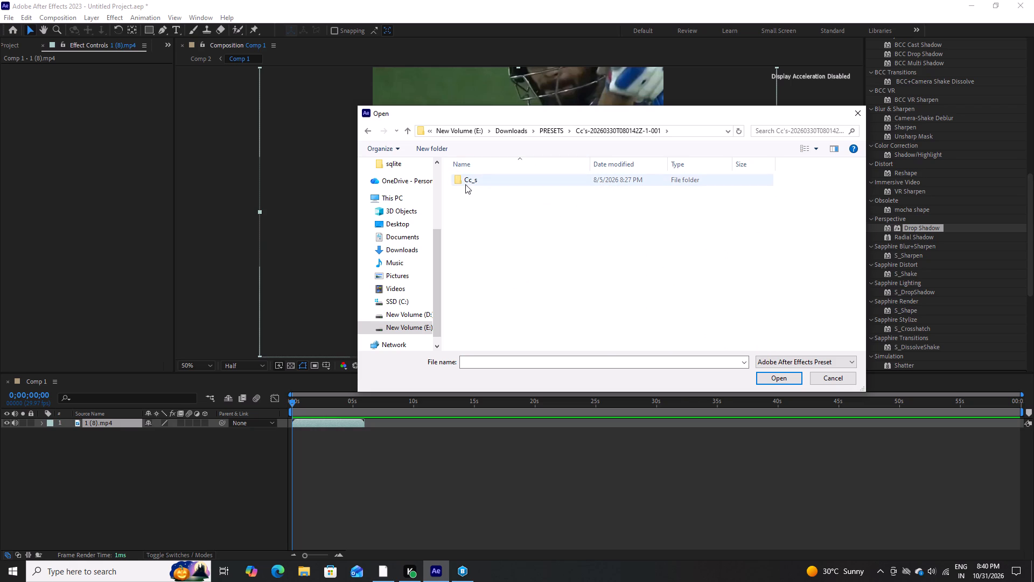
{"action": "double_click", "coordinate": [465, 183]}
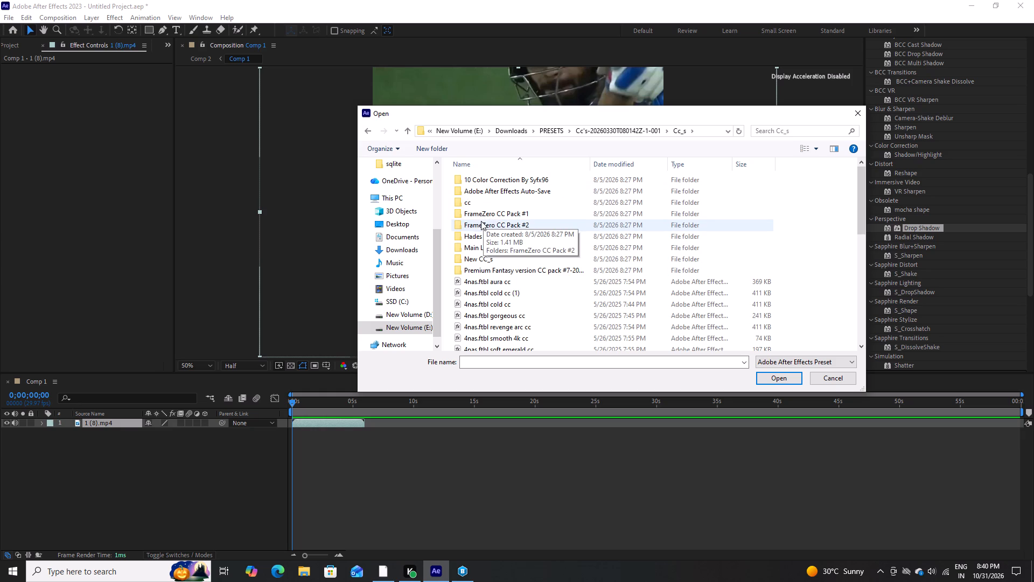
{"action": "scroll", "coordinate": [480, 221], "scroll_direction": "down", "scroll_amount": 6}
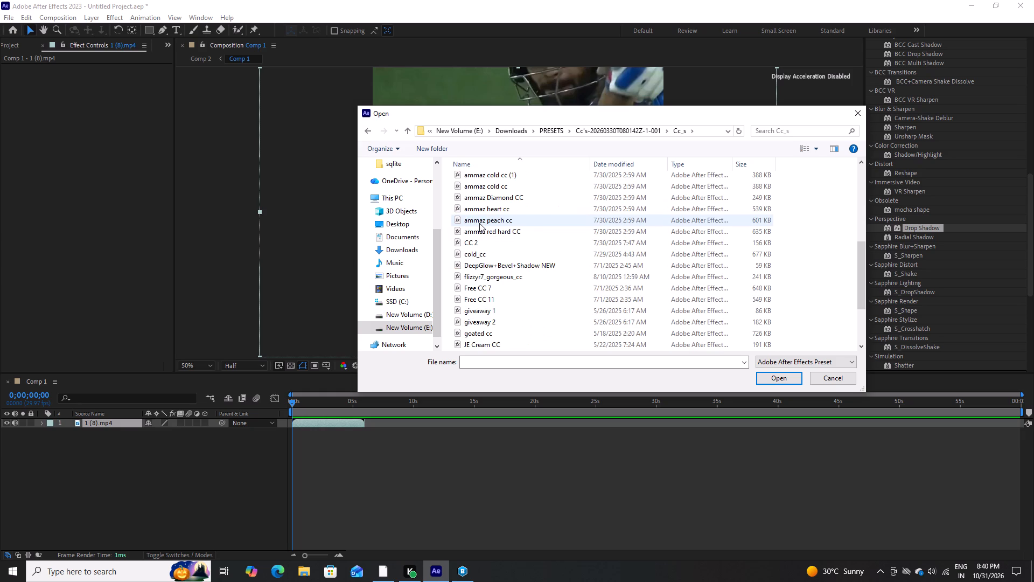
{"action": "scroll", "coordinate": [479, 223], "scroll_direction": "up", "scroll_amount": 1}
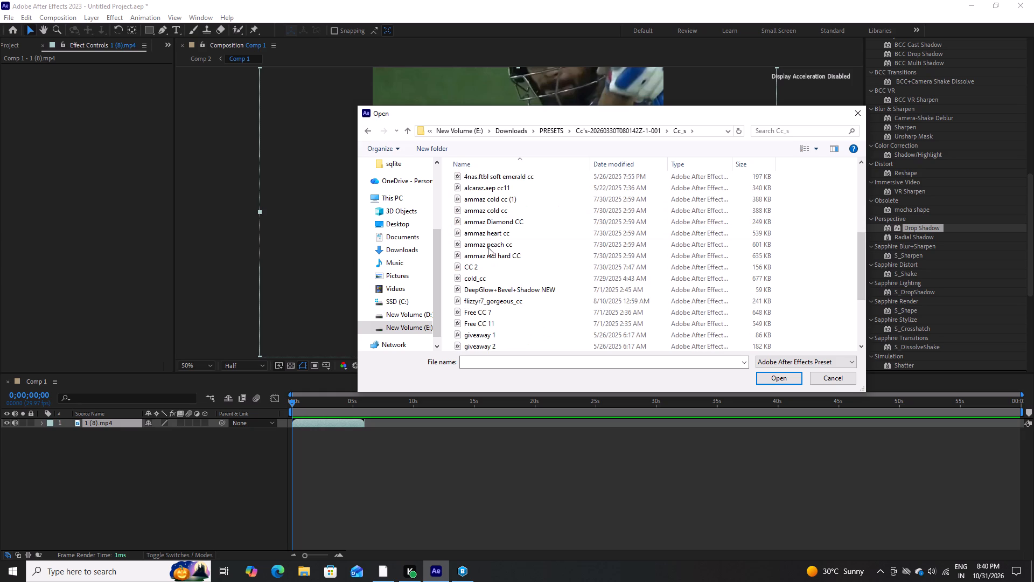
{"action": "left_click", "coordinate": [483, 223]}
{"action": "left_click", "coordinate": [764, 377]}
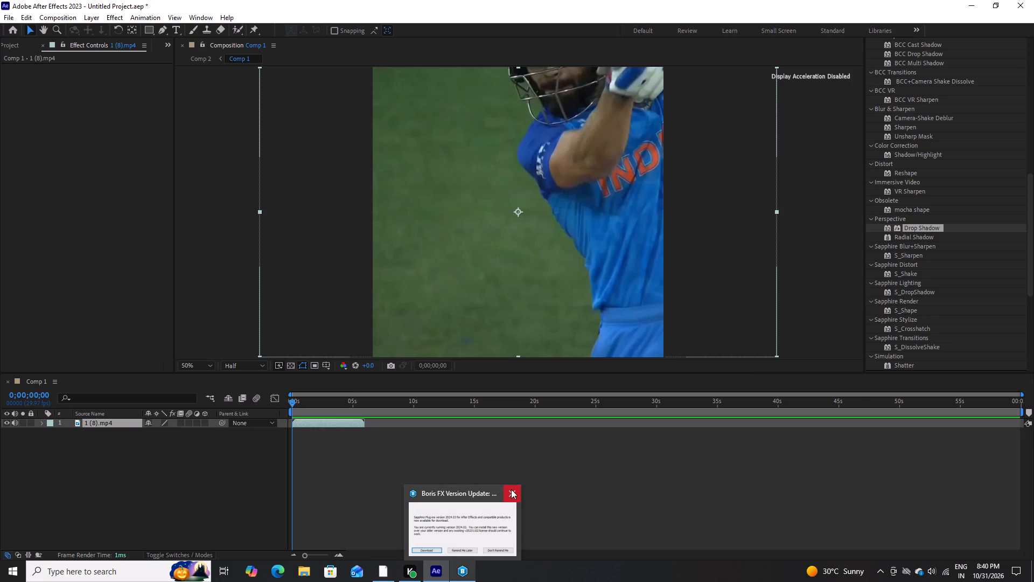
Dismiss the Boris FX update notices for Sapphire and Continuum.
{"action": "left_click", "coordinate": [511, 489]}
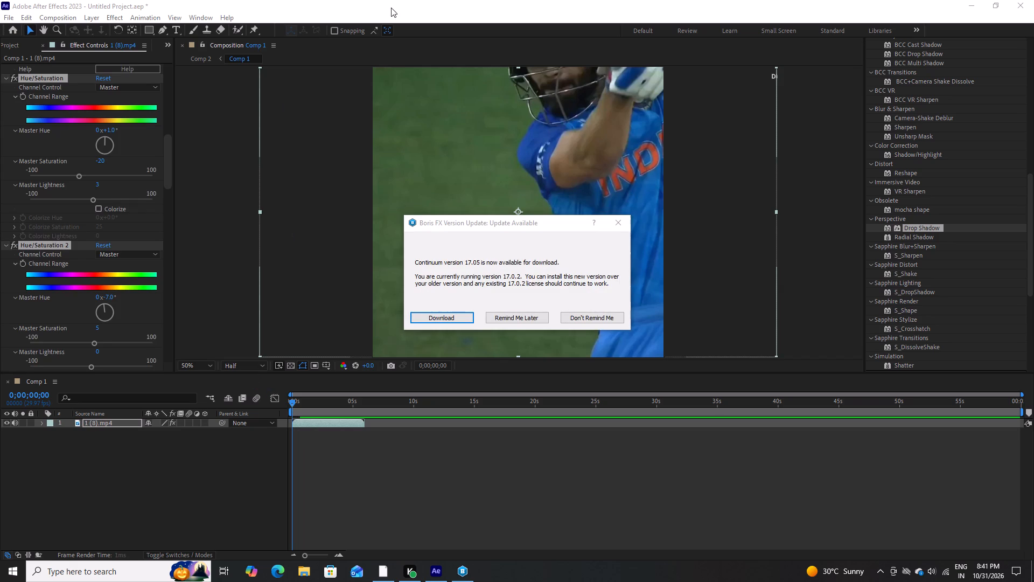
{"action": "left_click", "coordinate": [616, 217]}
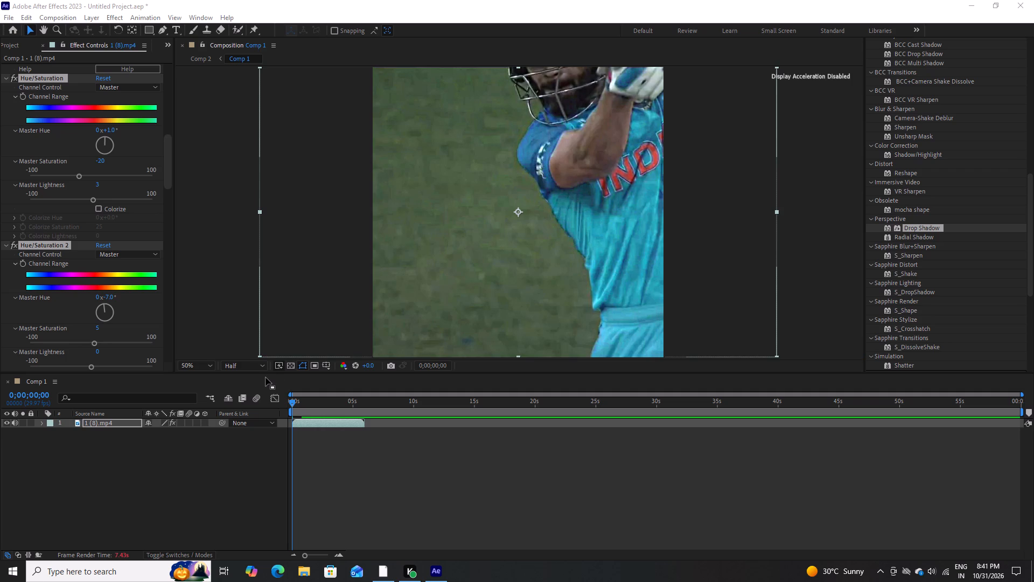
Check the color-corrected clip at 0;00;00;16 and 0;00;02;08.
{"action": "left_click", "coordinate": [298, 399]}
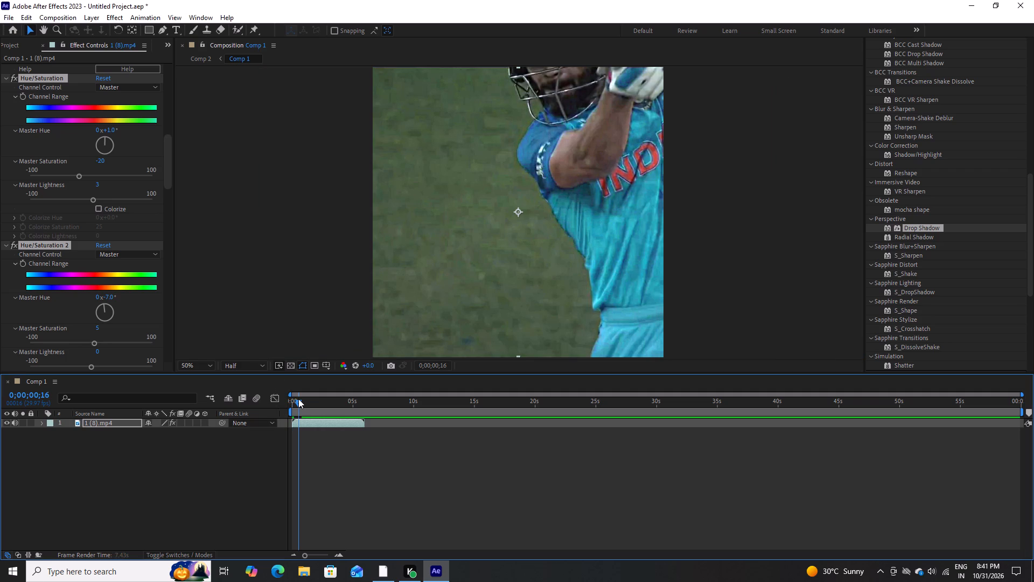
{"action": "left_click", "coordinate": [319, 397]}
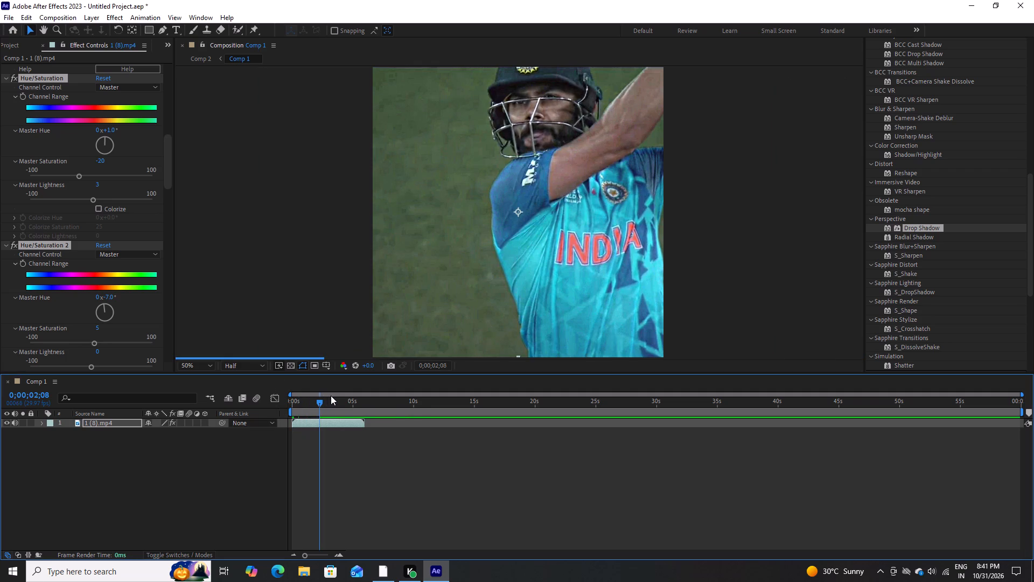
Return the current time to 0;00;00;00 and delete the 1 (8).mp4 layer from Comp 1.
{"action": "left_click", "coordinate": [334, 395]}
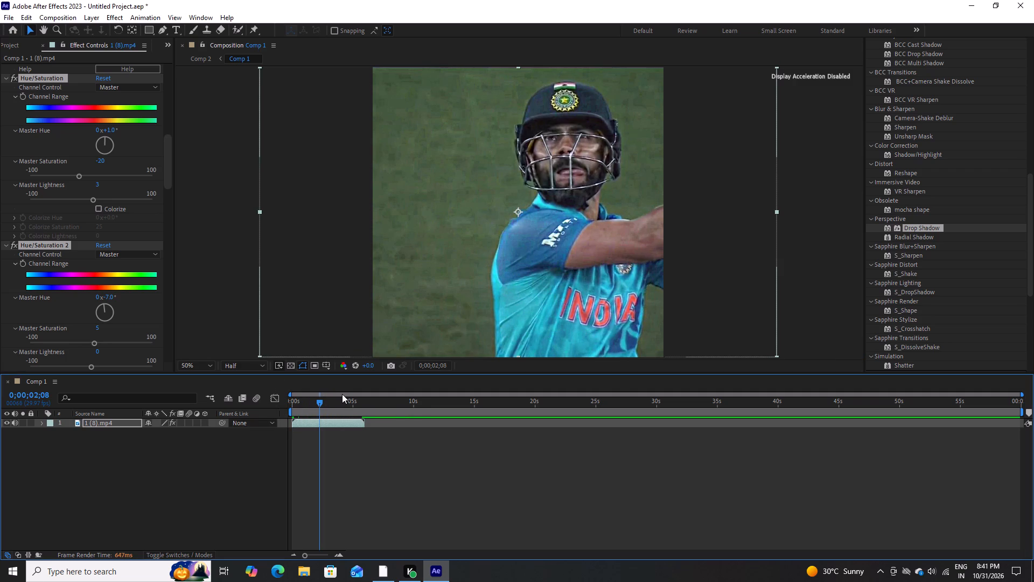
{"action": "left_click", "coordinate": [340, 398]}
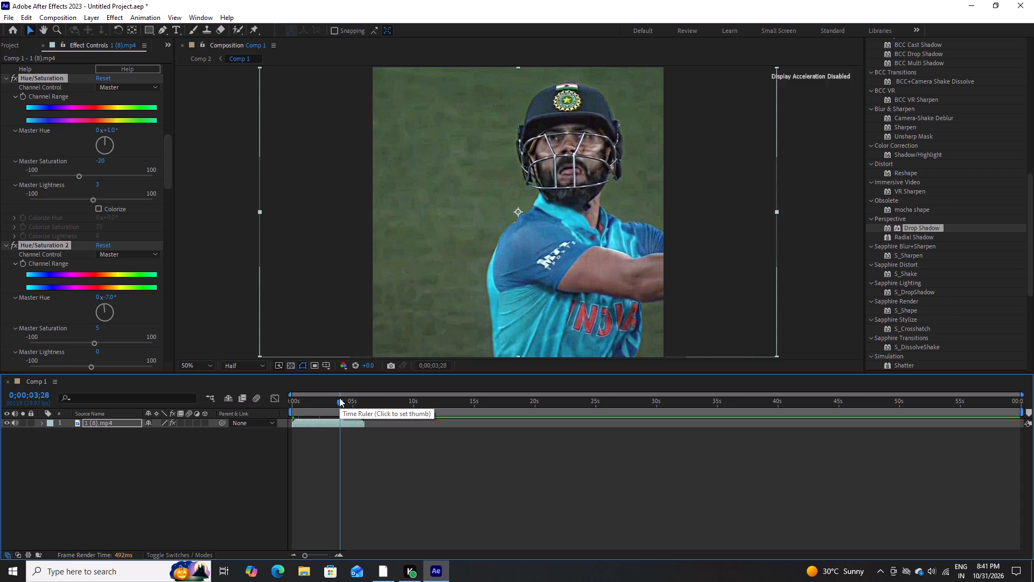
{"action": "left_click_drag", "start_coordinate": [339, 398], "coordinate": [204, 402]}
{"action": "left_click", "coordinate": [108, 422]}
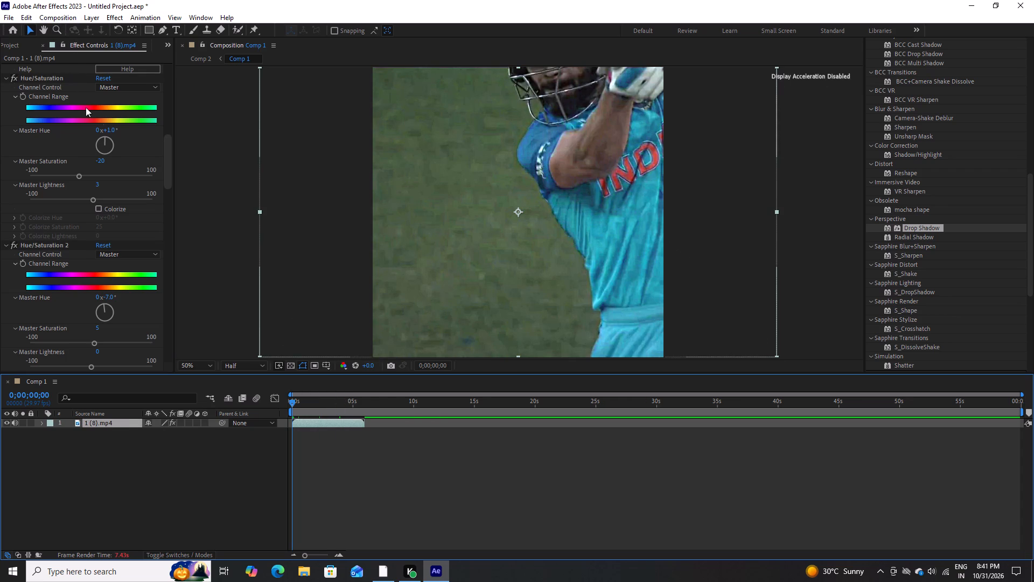
{"action": "key", "text": "Delete"}
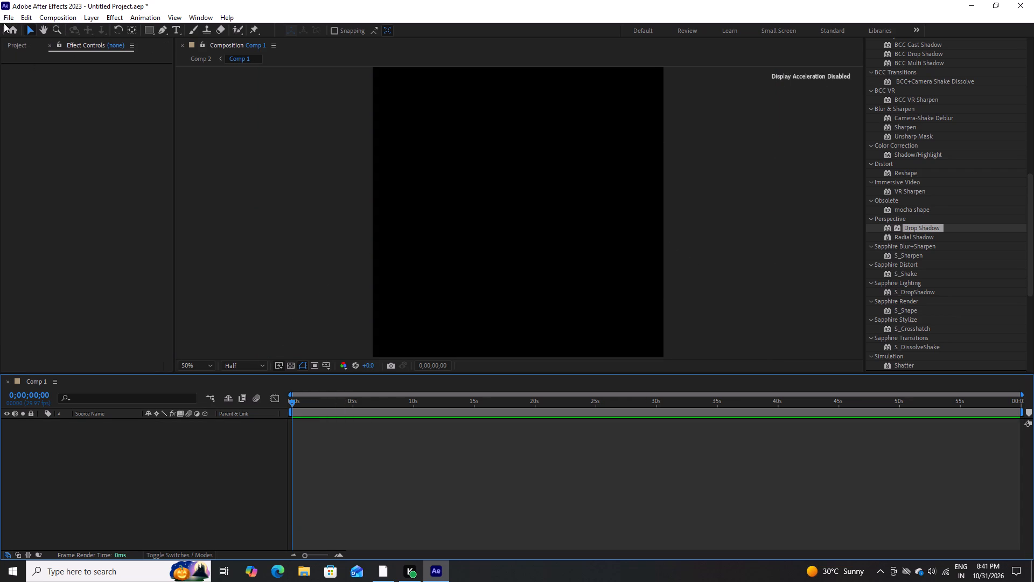
{"action": "left_click", "coordinate": [3, 18]}
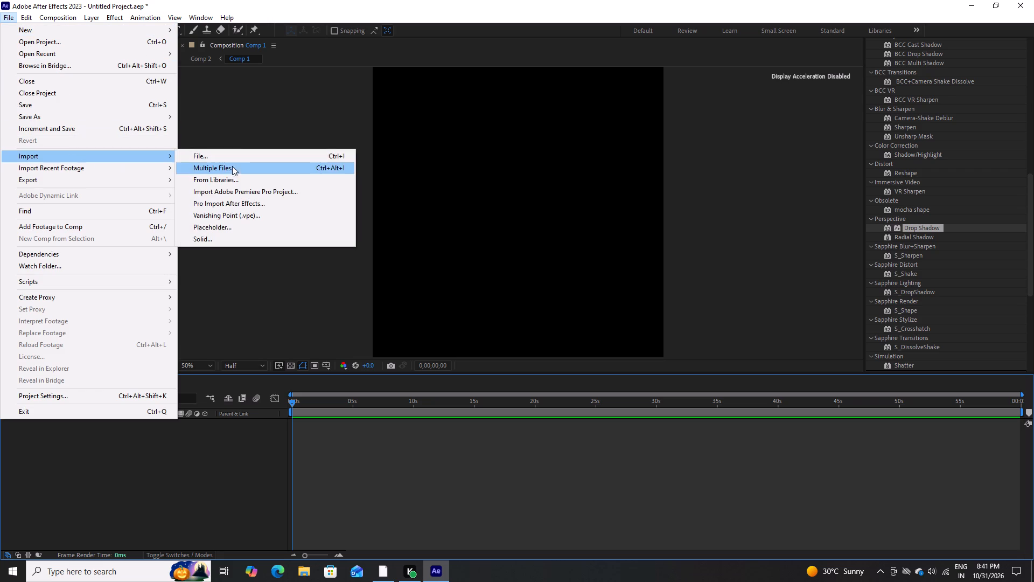
{"action": "left_click", "coordinate": [236, 158]}
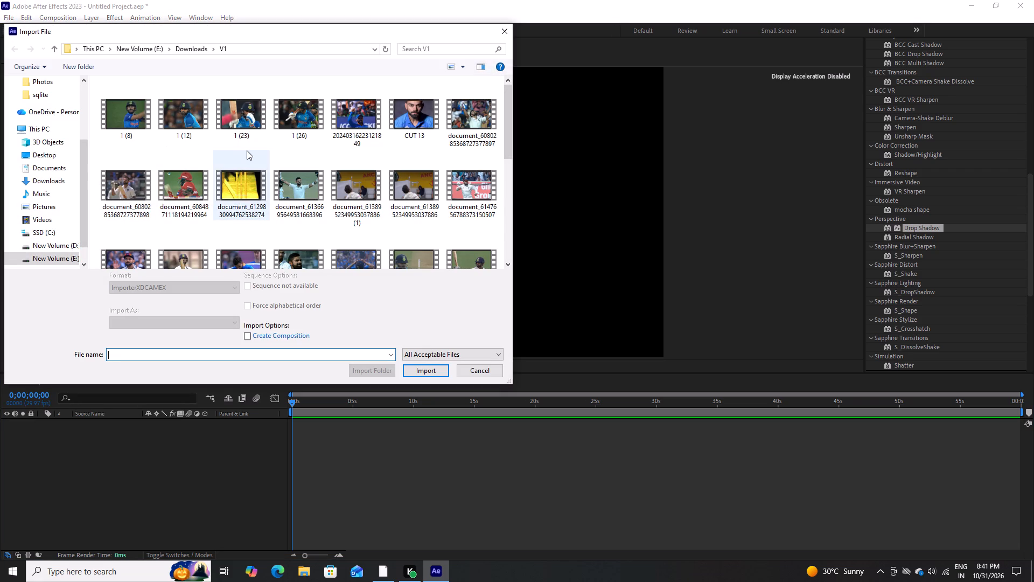
{"action": "left_click", "coordinate": [405, 115]}
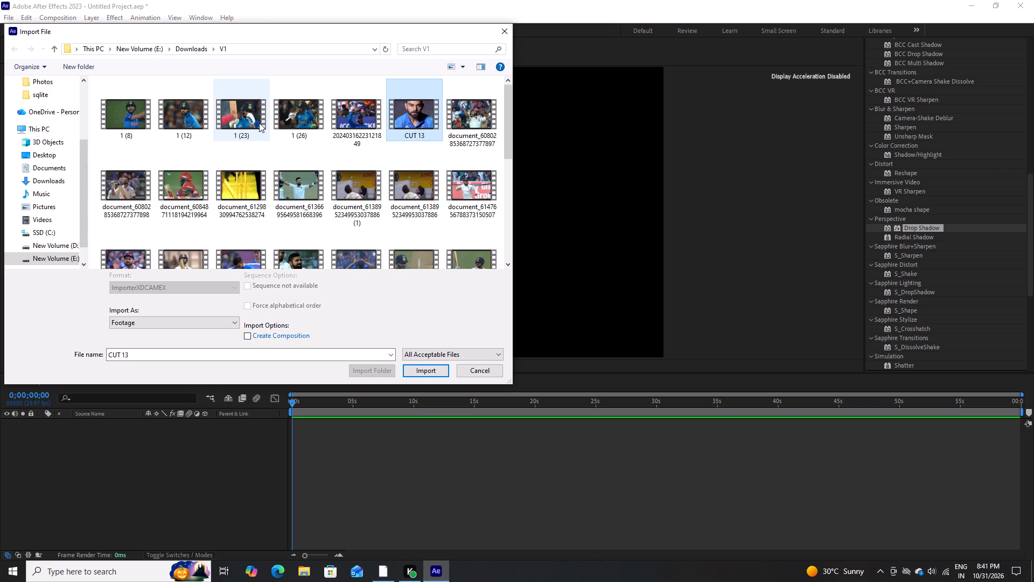
{"action": "left_click", "coordinate": [258, 122], "text": "ctrl"}
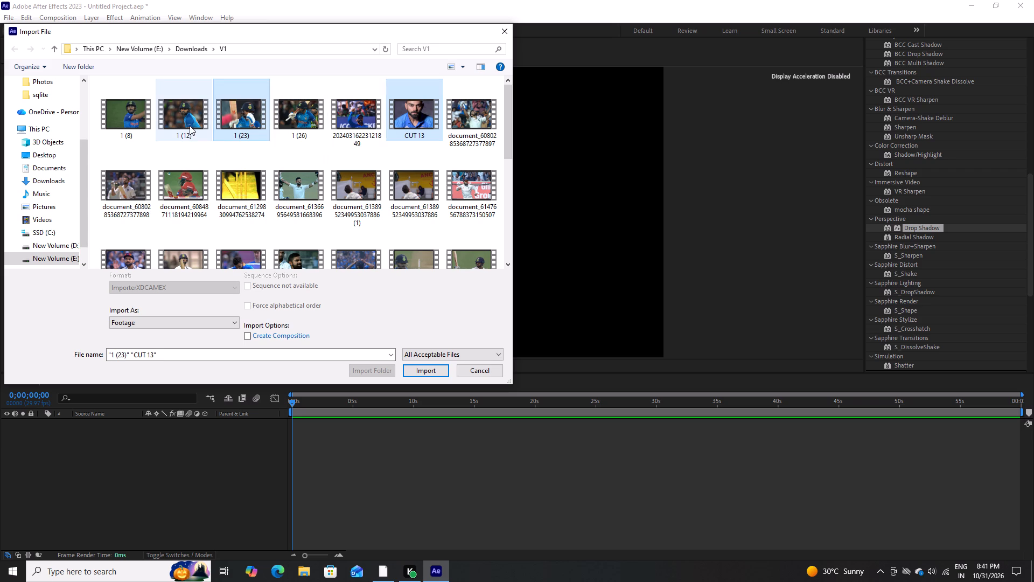
{"action": "scroll", "coordinate": [261, 153], "scroll_direction": "down", "scroll_amount": 2}
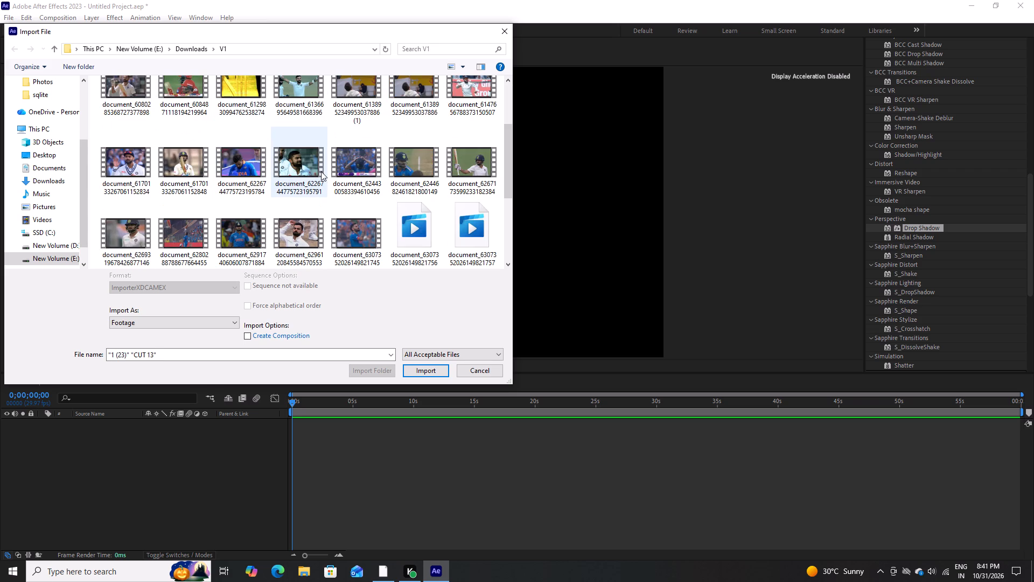
{"action": "left_click", "coordinate": [321, 171], "text": "ctrl"}
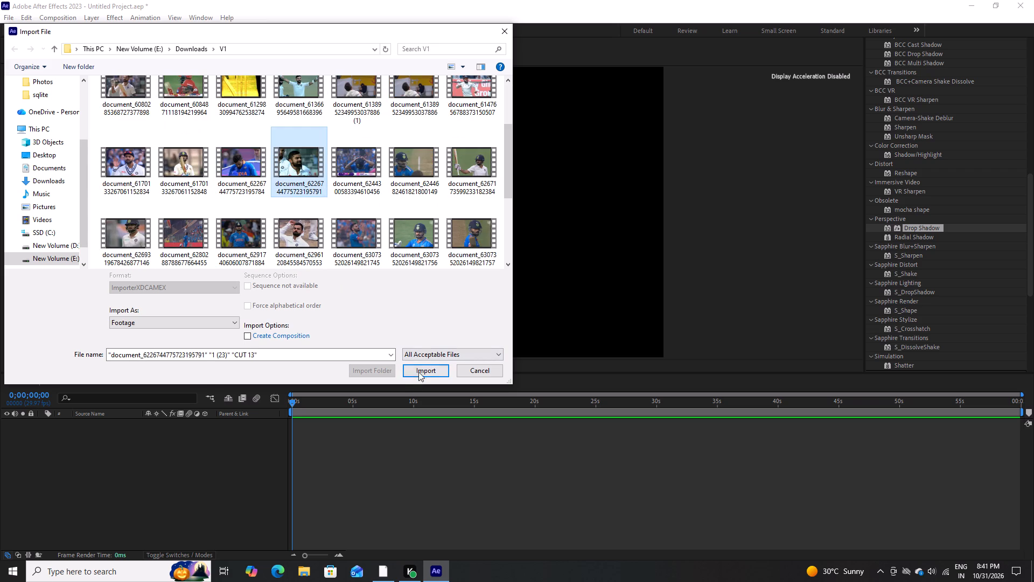
{"action": "left_click", "coordinate": [419, 366]}
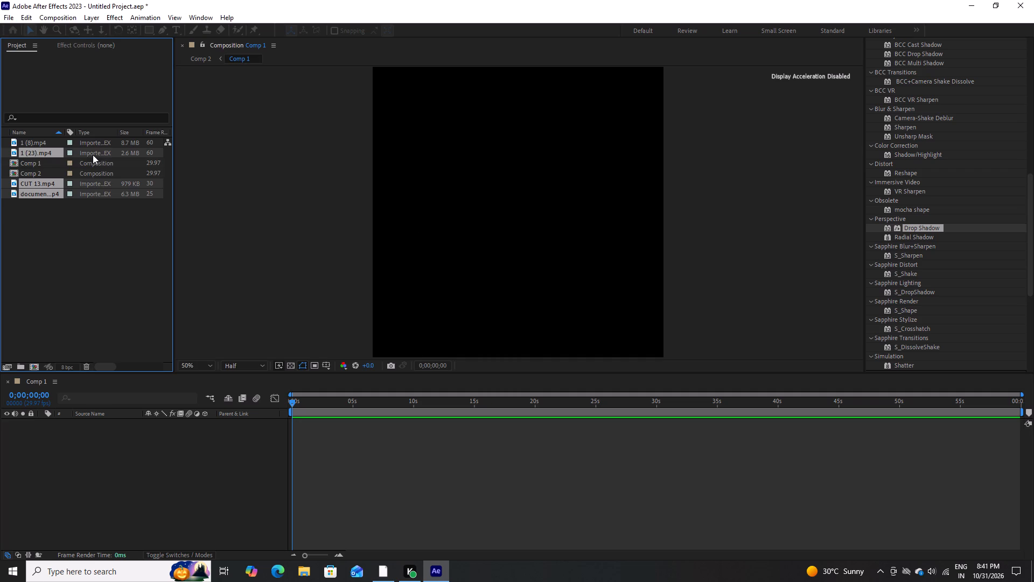
Add the three newly imported clips to Comp 1 as layers starting at 0;00;00;00.
{"action": "left_click_drag", "start_coordinate": [40, 195], "coordinate": [85, 310]}
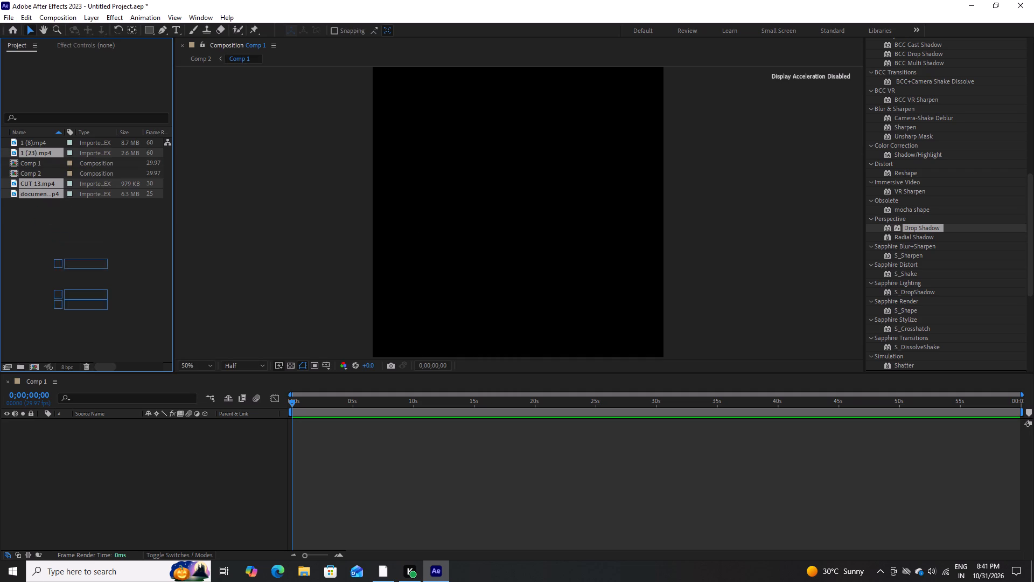
{"action": "left_click_drag", "start_coordinate": [85, 310], "coordinate": [51, 237]}
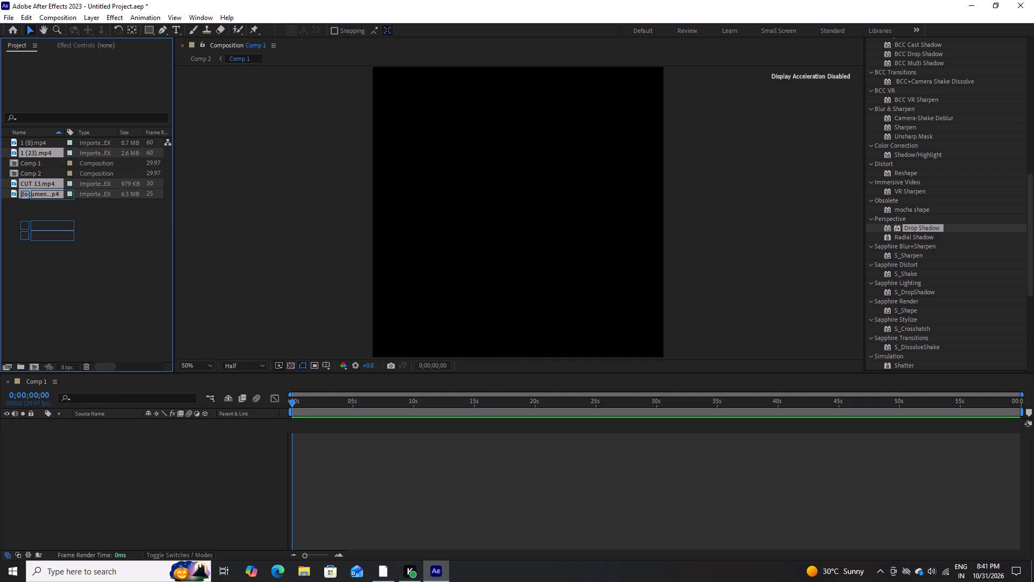
{"action": "left_click_drag", "start_coordinate": [51, 237], "coordinate": [52, 466]}
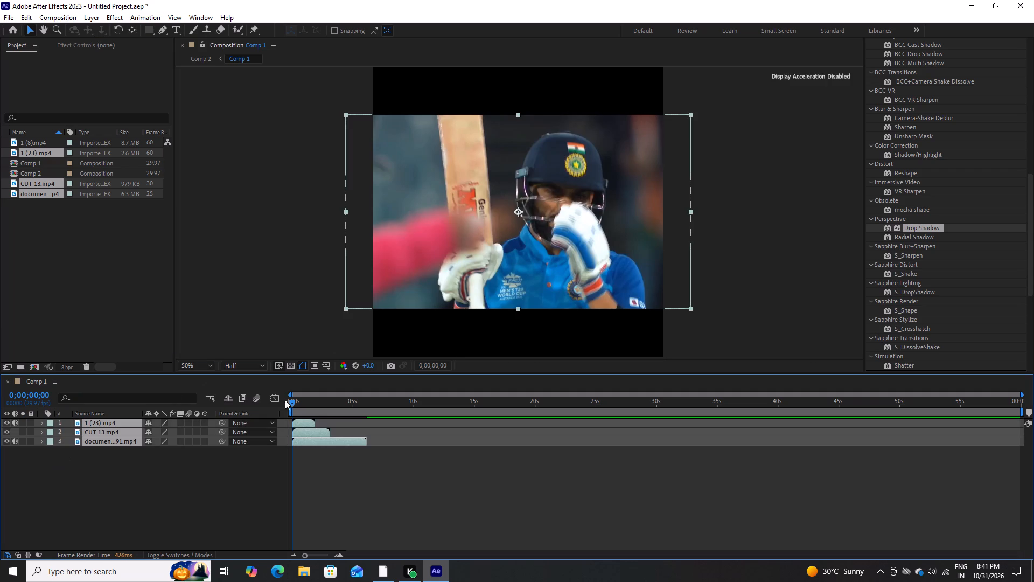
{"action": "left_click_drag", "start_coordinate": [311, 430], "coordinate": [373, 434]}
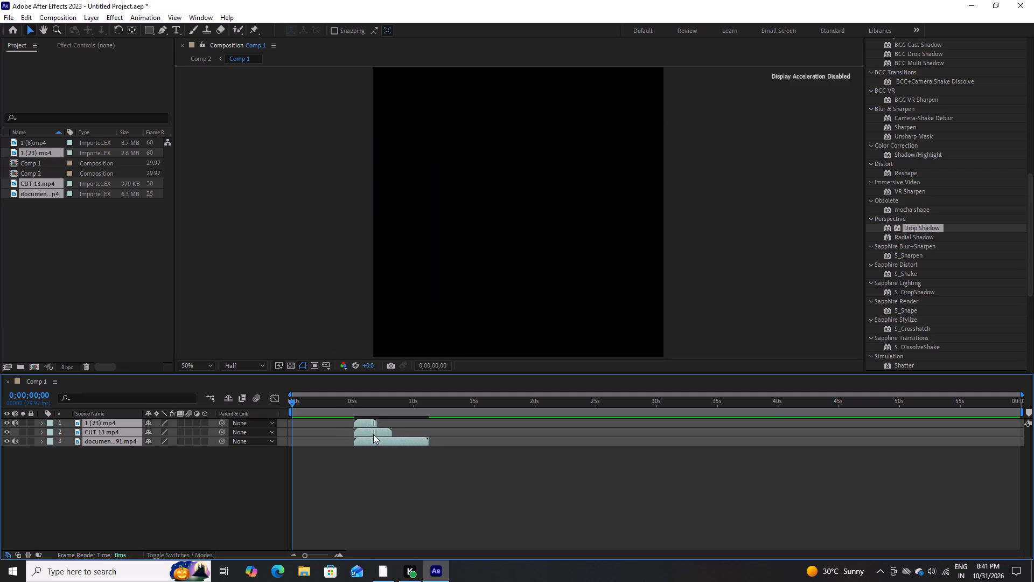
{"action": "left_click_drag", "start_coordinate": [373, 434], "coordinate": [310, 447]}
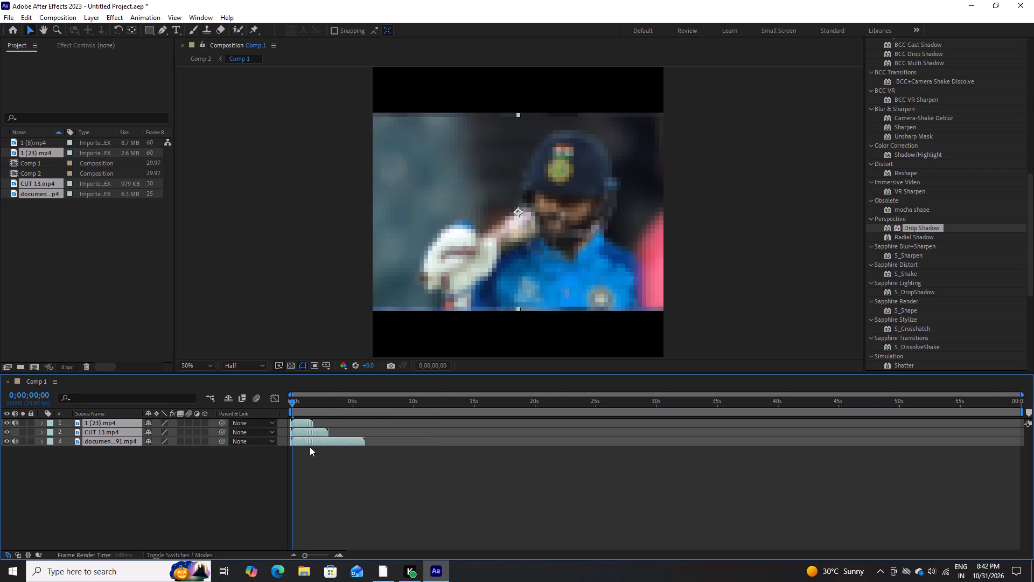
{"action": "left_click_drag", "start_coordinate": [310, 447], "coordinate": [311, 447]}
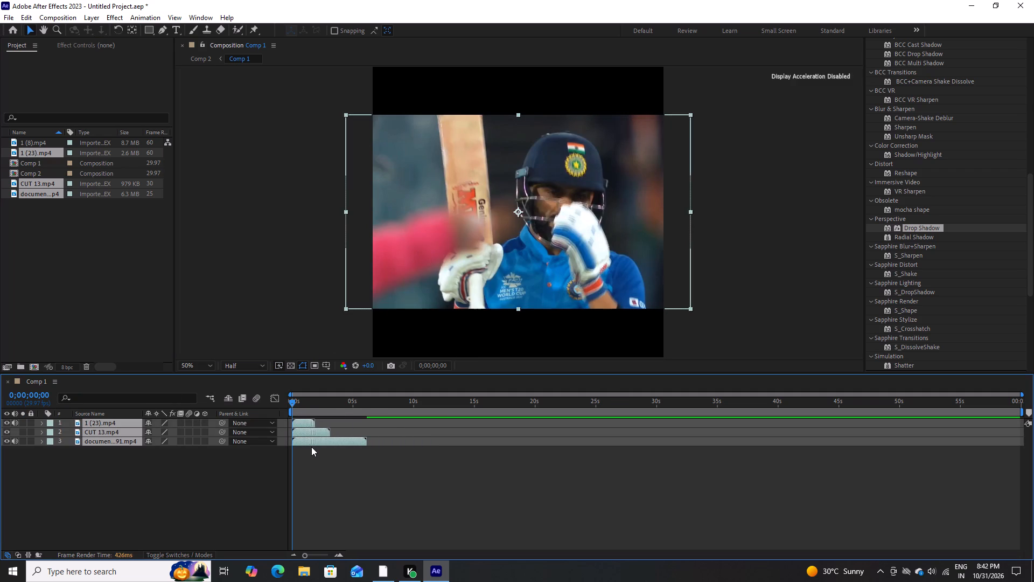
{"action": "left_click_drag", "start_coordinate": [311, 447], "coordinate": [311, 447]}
Arrange the layers end to end in time: CUT 13.mp4 starting after the document clip at about 6 s, 1 (23).mp4 after it at about 9 s.
{"action": "left_click", "coordinate": [249, 472]}
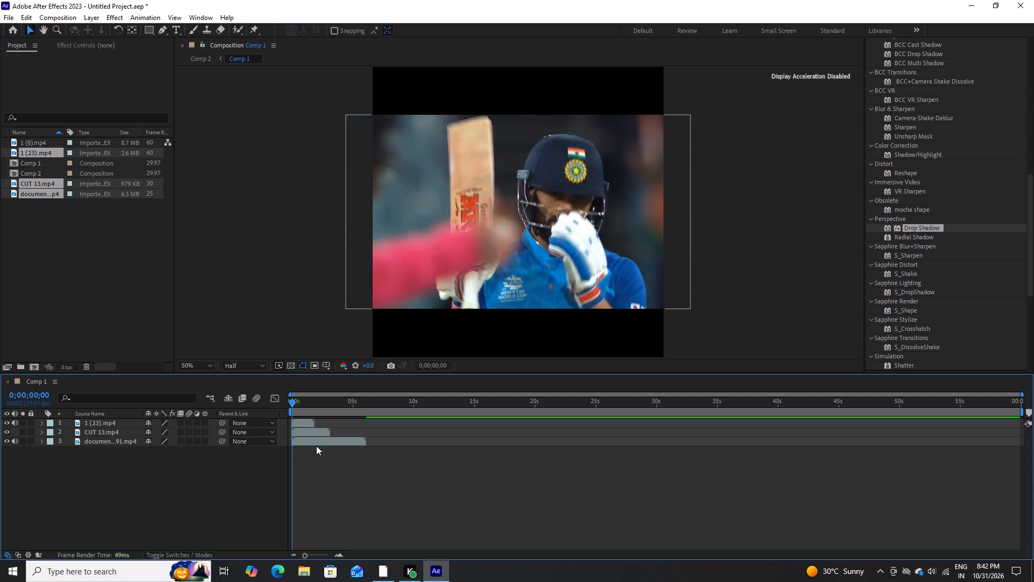
{"action": "left_click", "coordinate": [317, 445]}
{"action": "left_click", "coordinate": [317, 435]}
{"action": "left_click_drag", "start_coordinate": [317, 432], "coordinate": [357, 432]}
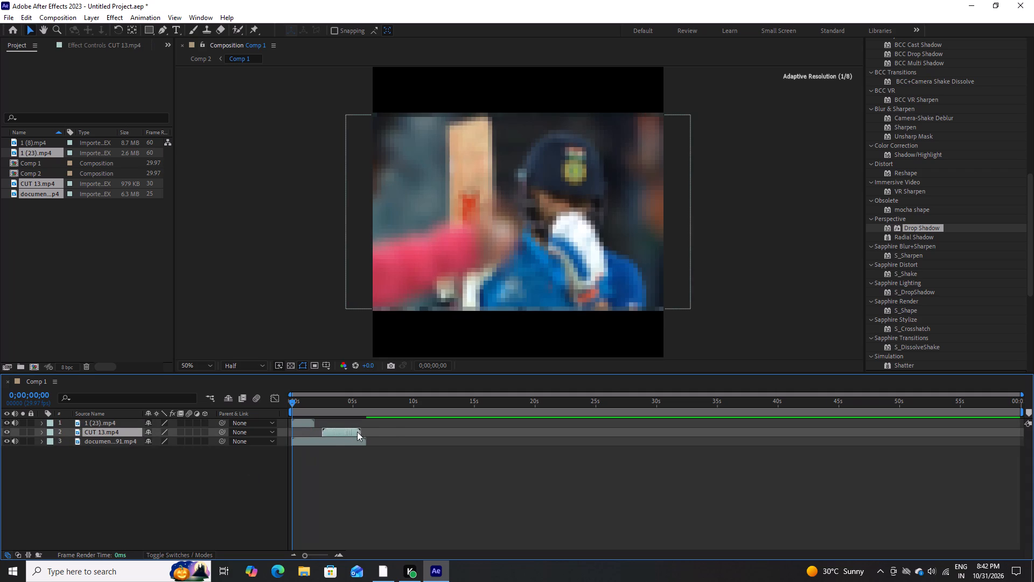
{"action": "left_click_drag", "start_coordinate": [357, 432], "coordinate": [392, 431]}
{"action": "left_click_drag", "start_coordinate": [299, 419], "coordinate": [416, 423]}
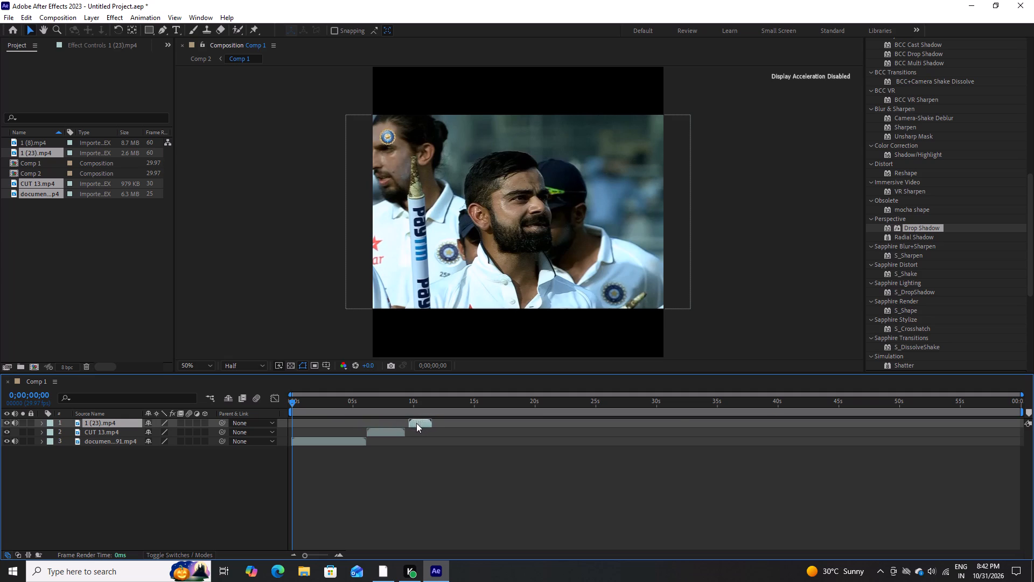
{"action": "left_click_drag", "start_coordinate": [416, 423], "coordinate": [413, 424]}
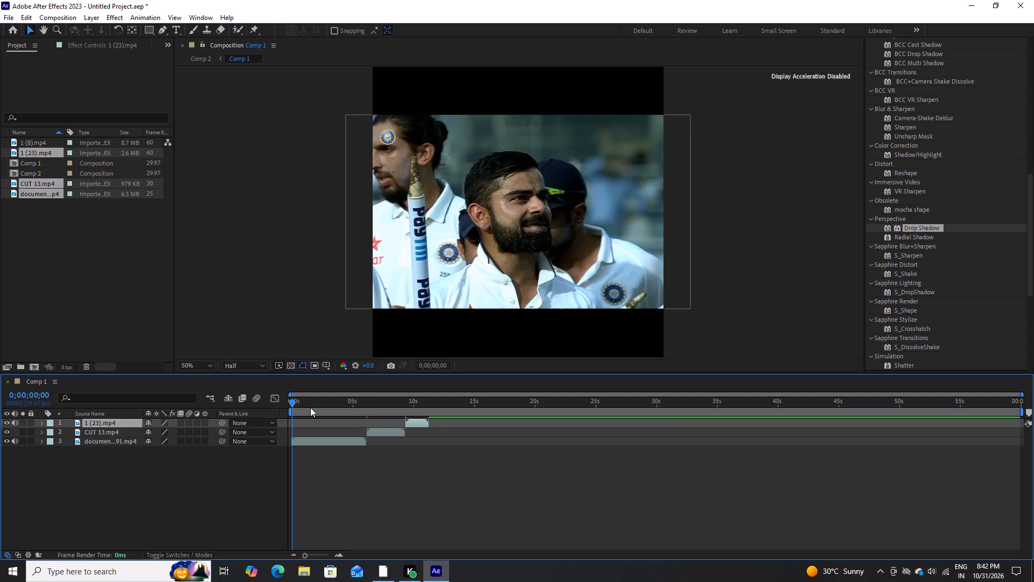
Scale the document clip layer to 149% so it fills the composition frame.
{"action": "left_click", "coordinate": [316, 439]}
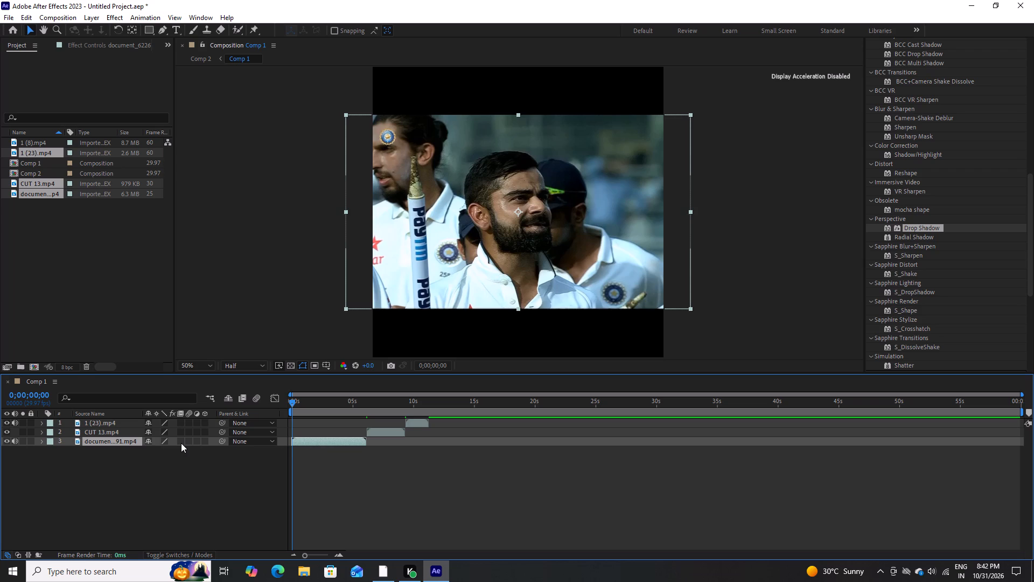
{"action": "key", "text": "s"}
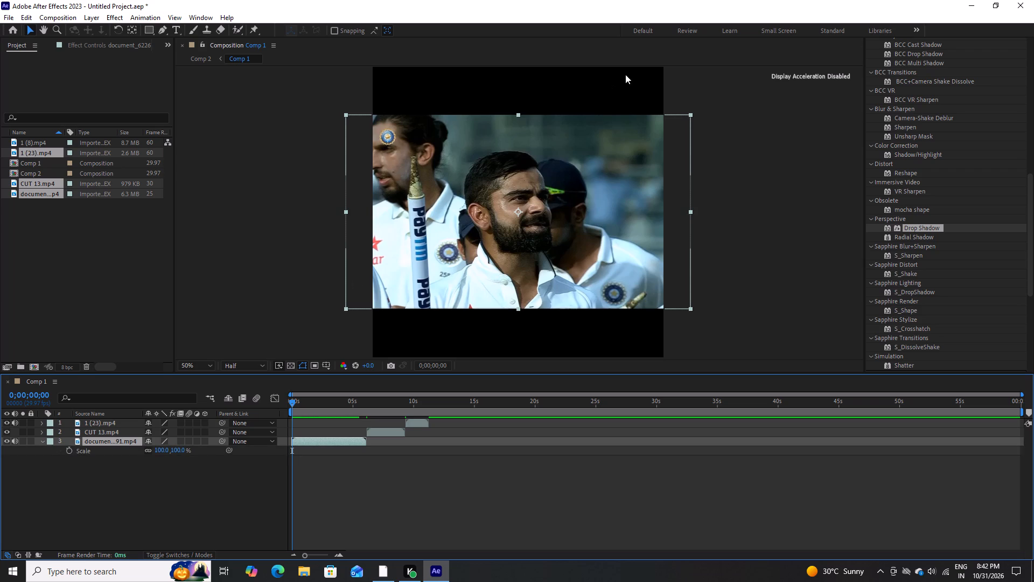
{"action": "left_click_drag", "start_coordinate": [158, 451], "coordinate": [167, 453]}
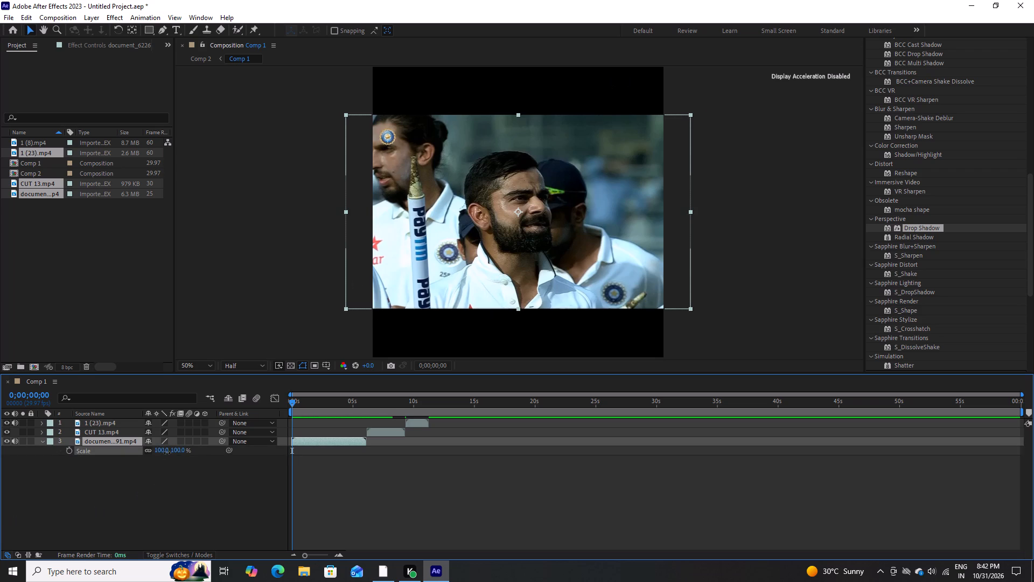
{"action": "left_click_drag", "start_coordinate": [167, 453], "coordinate": [204, 466]}
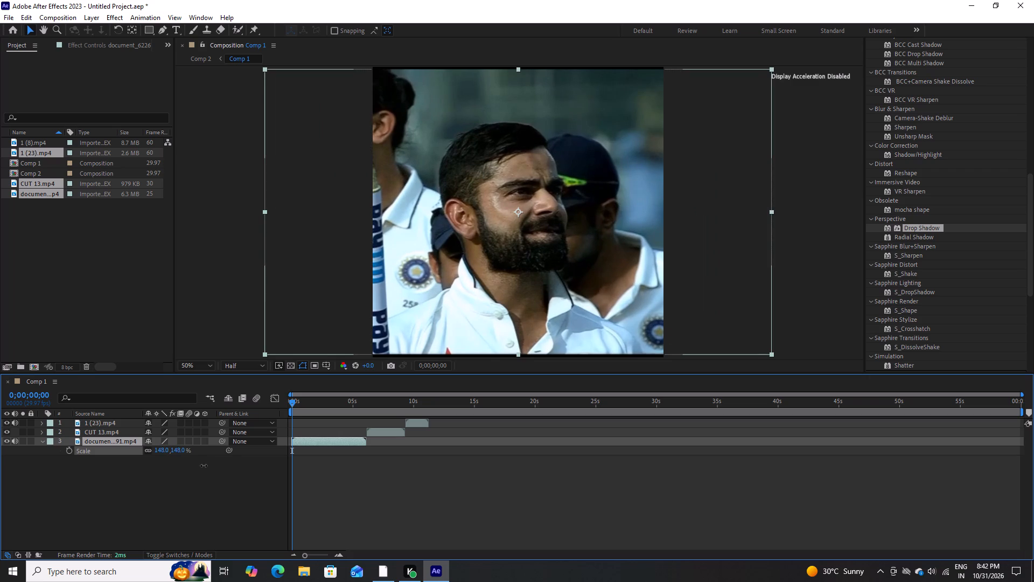
{"action": "left_click_drag", "start_coordinate": [204, 466], "coordinate": [204, 467]}
With the current time at 0;00;06;17, scale the CUT 13.mp4 layer to 149% to fill the frame.
{"action": "left_click", "coordinate": [115, 429]}
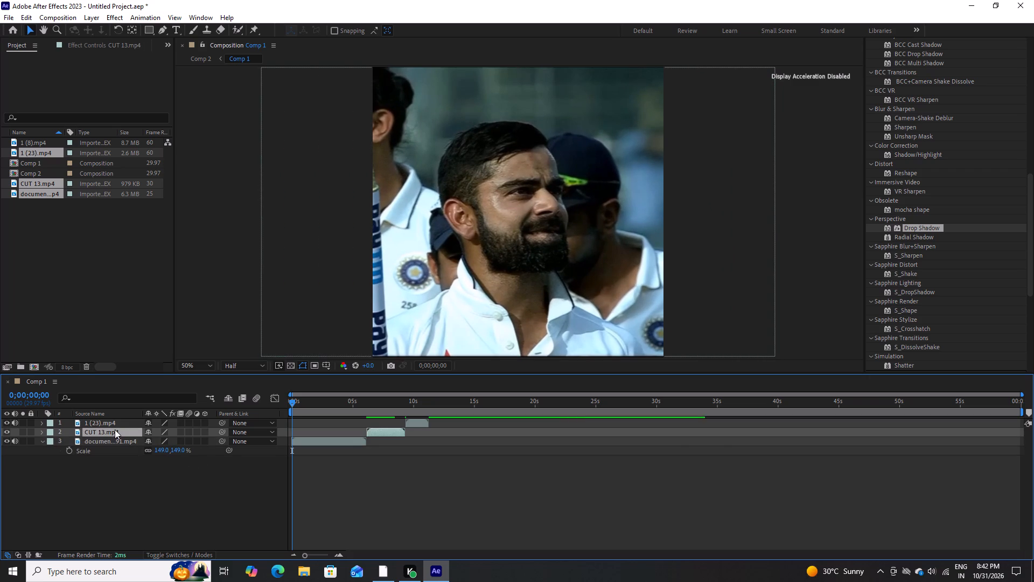
{"action": "left_click_drag", "start_coordinate": [353, 398], "coordinate": [372, 401]}
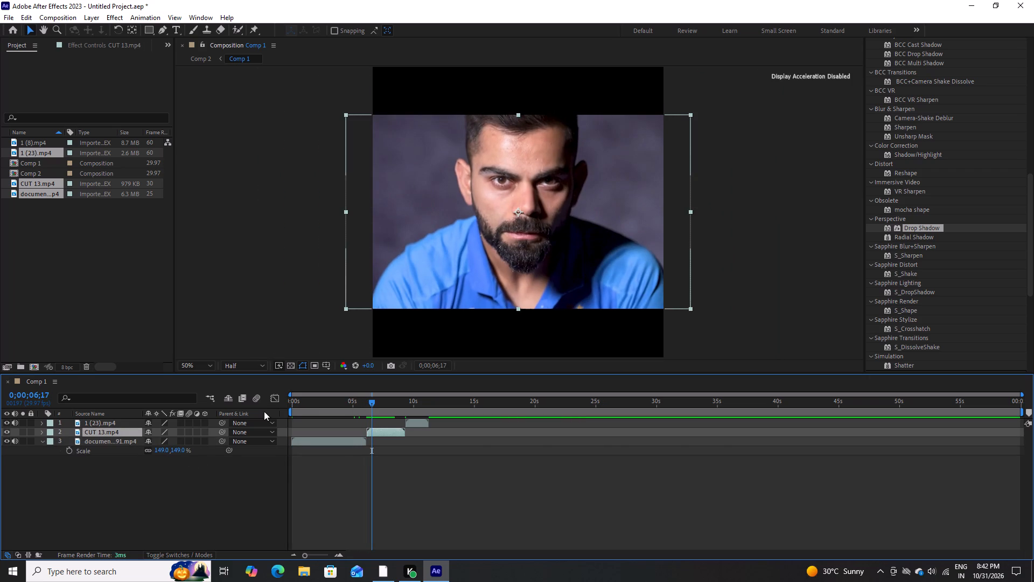
{"action": "key", "text": "s"}
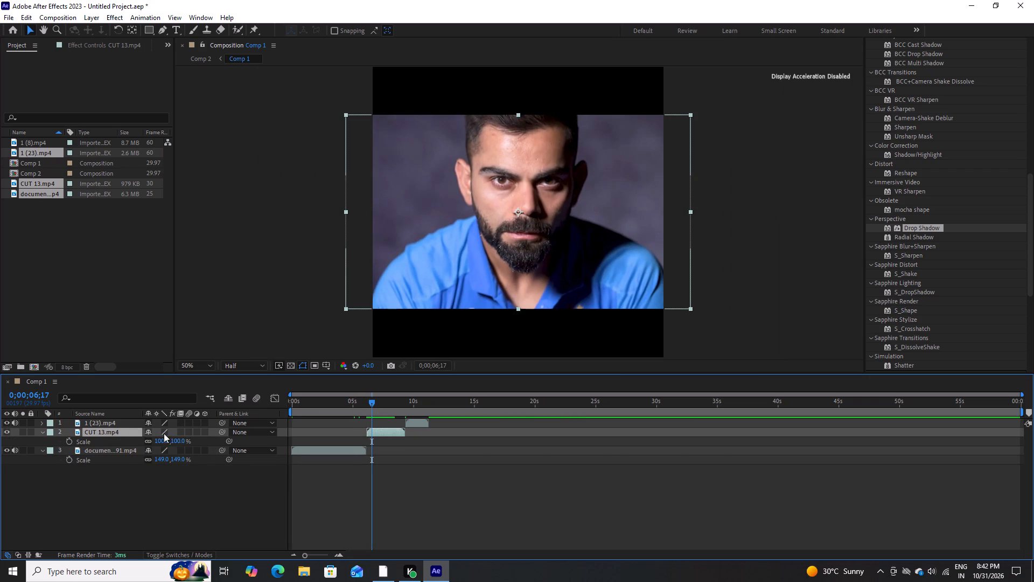
{"action": "left_click_drag", "start_coordinate": [159, 440], "coordinate": [185, 447]}
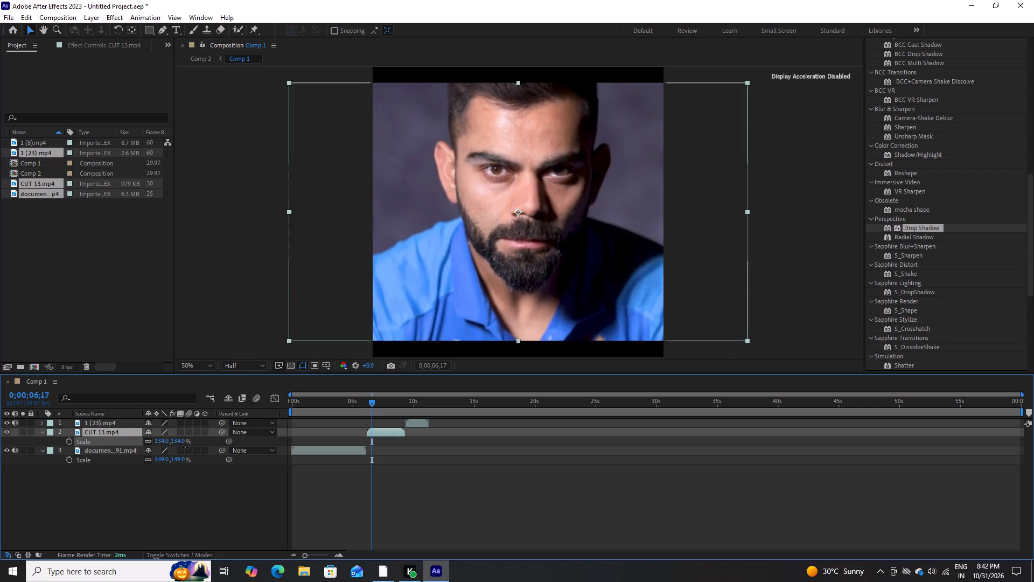
{"action": "left_click_drag", "start_coordinate": [185, 447], "coordinate": [201, 455]}
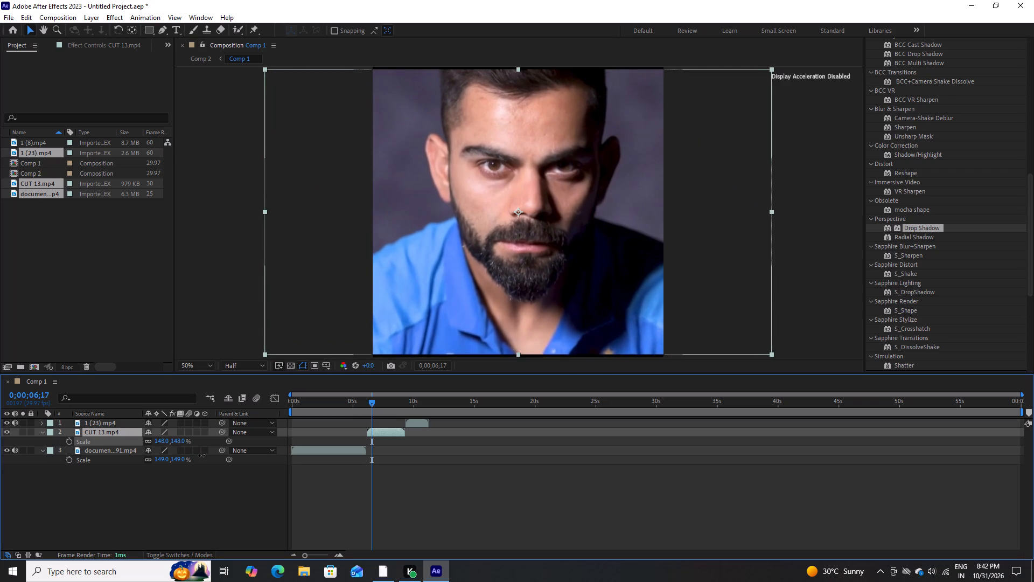
{"action": "left_click_drag", "start_coordinate": [201, 455], "coordinate": [202, 456]}
Scale the 1 (23).mp4 layer to 155% to fill the frame and check it at 0;00;10;18.
{"action": "left_click", "coordinate": [414, 420]}
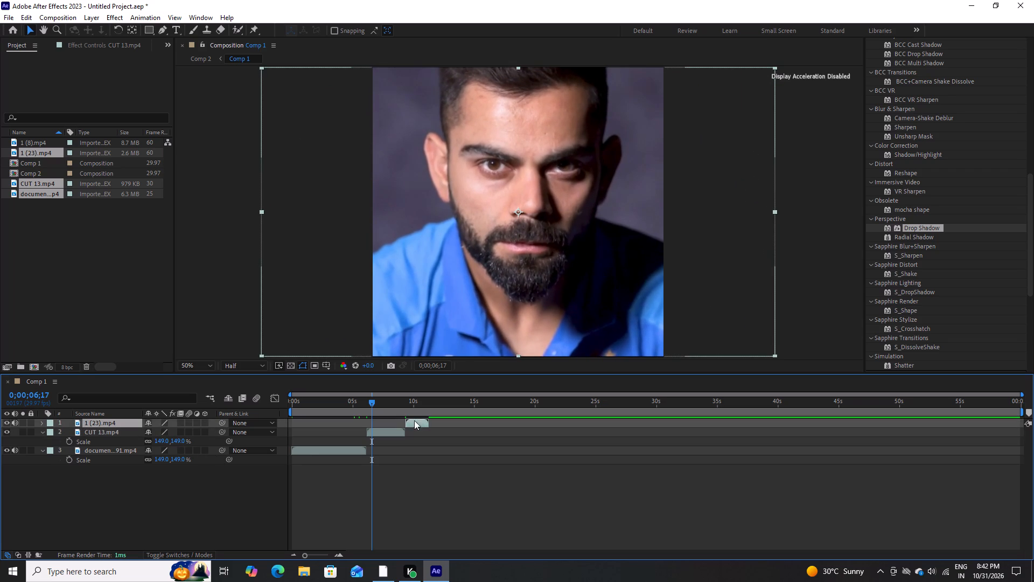
{"action": "left_click_drag", "start_coordinate": [402, 399], "coordinate": [414, 399]}
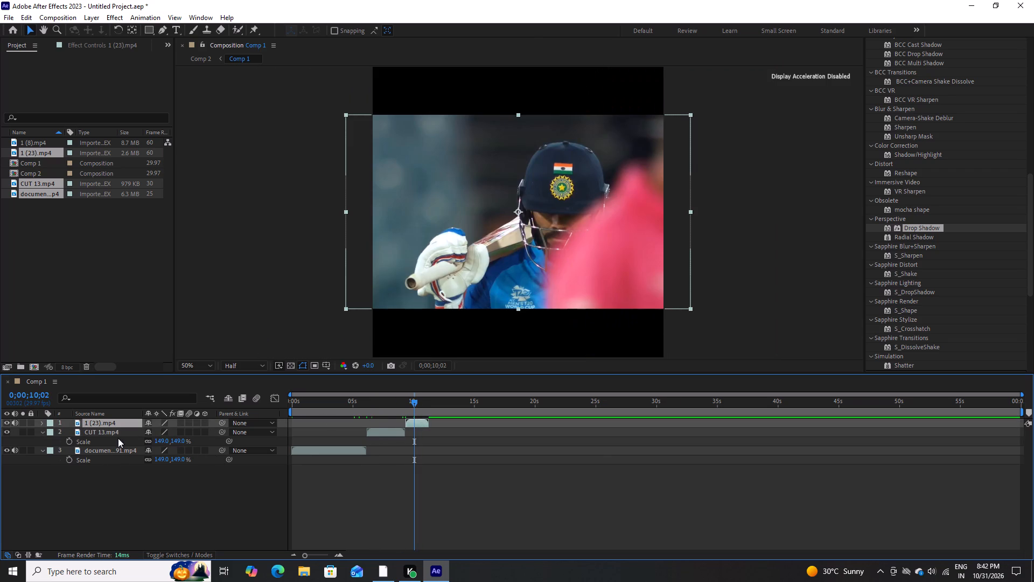
{"action": "key", "text": "s"}
{"action": "left_click_drag", "start_coordinate": [160, 432], "coordinate": [188, 430]}
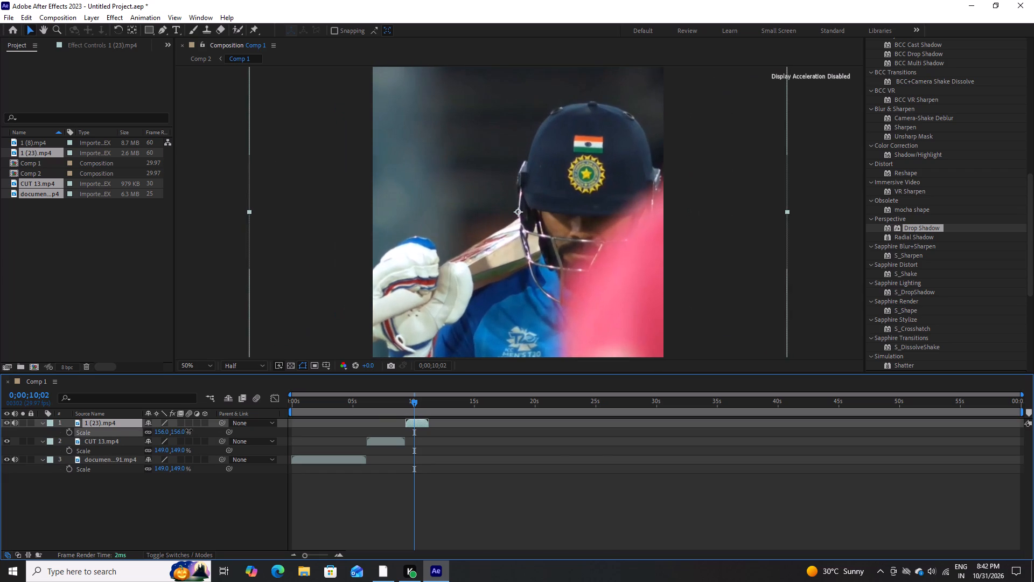
{"action": "left_click_drag", "start_coordinate": [188, 430], "coordinate": [188, 430]}
{"action": "left_click_drag", "start_coordinate": [411, 399], "coordinate": [420, 401]}
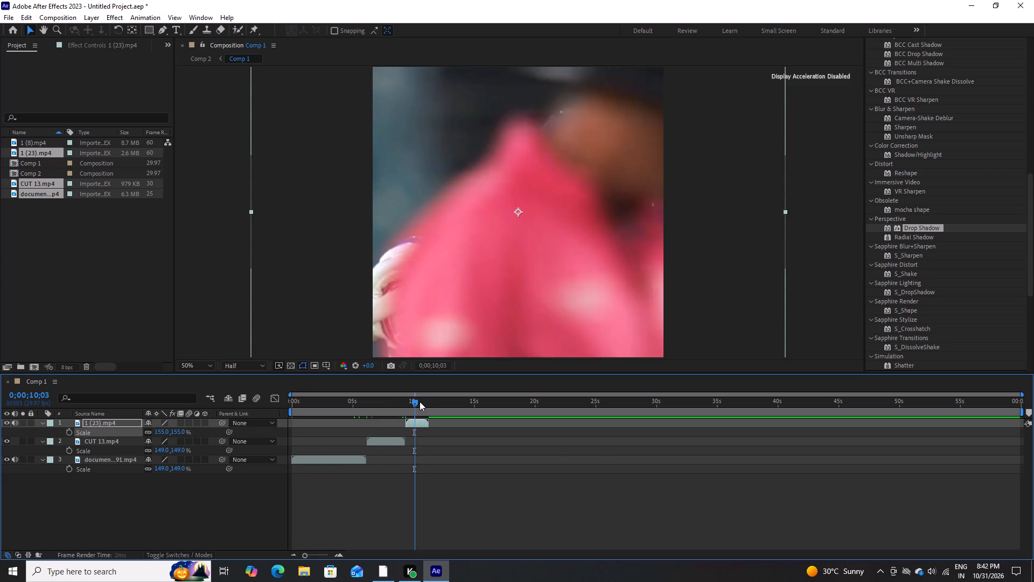
{"action": "left_click_drag", "start_coordinate": [420, 401], "coordinate": [421, 401]}
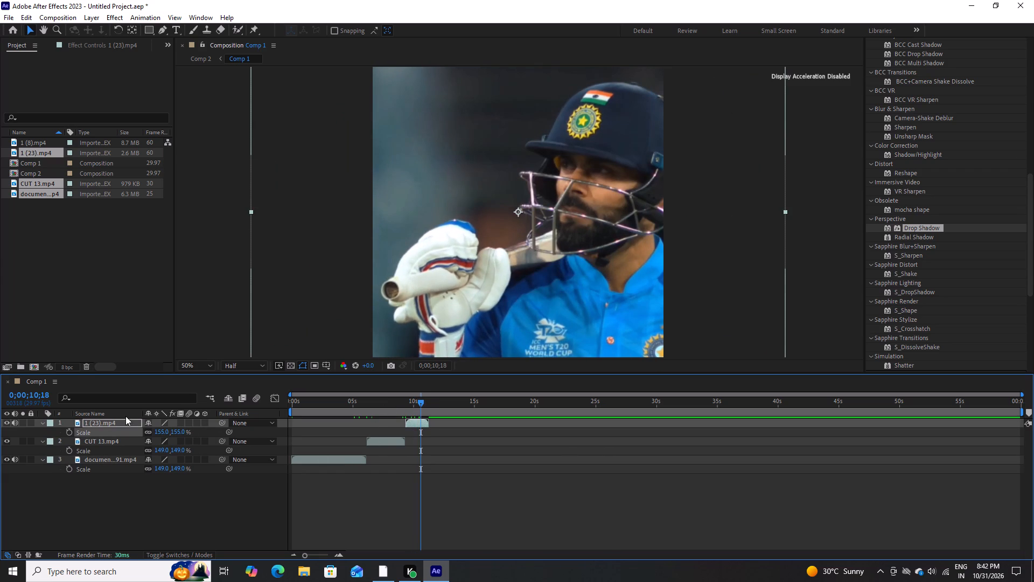
Shift the 1 (23).mp4 layer horizontally to position 299, 720 so the batsman sits better in the frame.
{"action": "left_click", "coordinate": [116, 420]}
{"action": "key", "text": "p"}
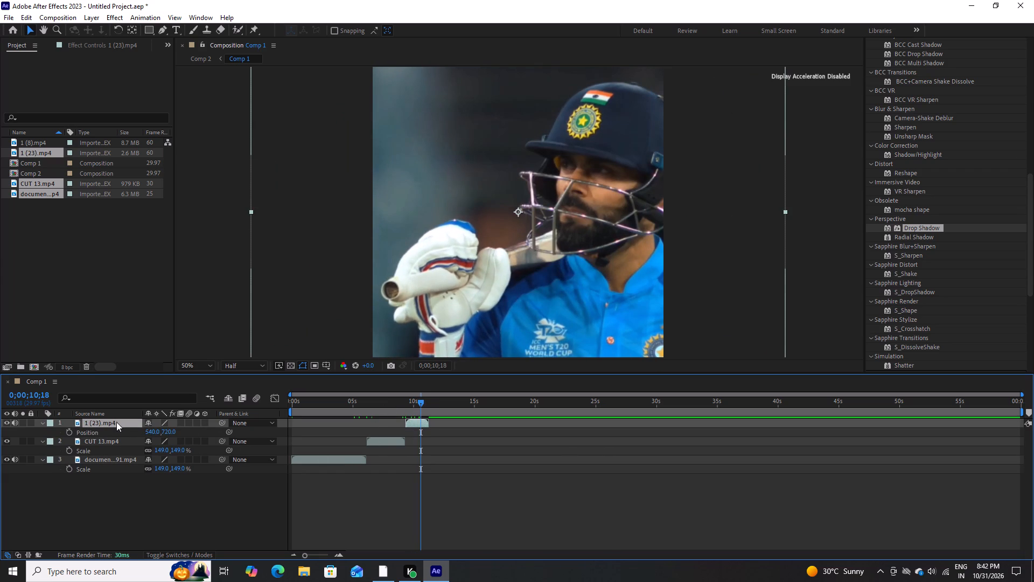
{"action": "left_click_drag", "start_coordinate": [153, 433], "coordinate": [71, 438]}
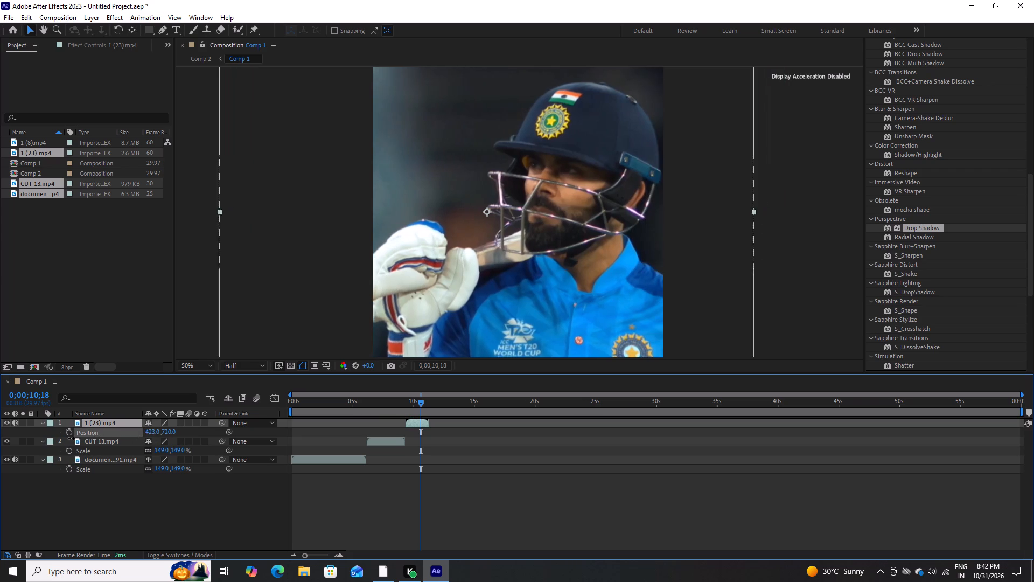
{"action": "left_click_drag", "start_coordinate": [71, 438], "coordinate": [37, 446]}
Add a new adjustment layer above the three clips, with the current time at 0;00;00;00.
{"action": "left_click_drag", "start_coordinate": [326, 404], "coordinate": [294, 401]}
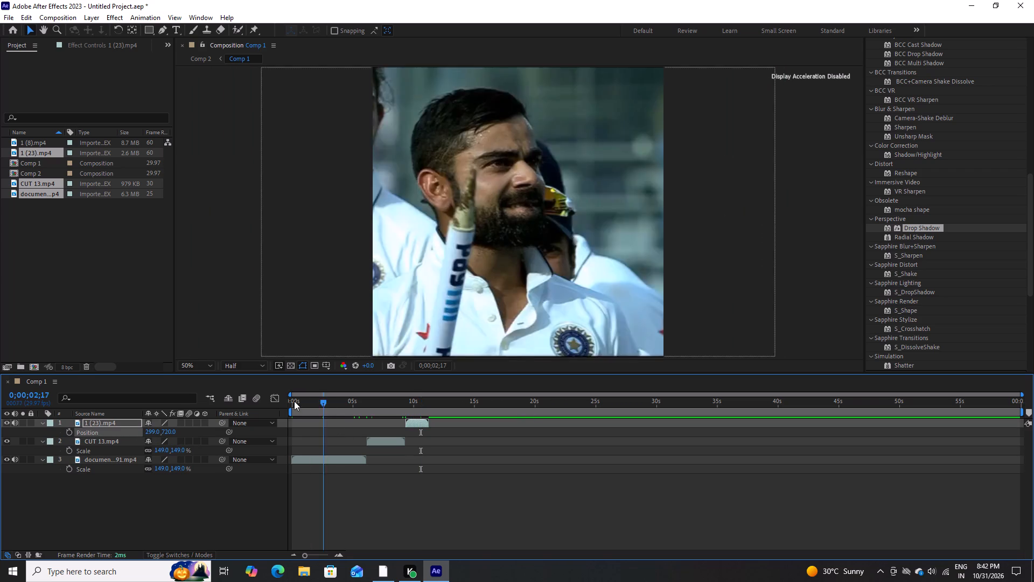
{"action": "left_click_drag", "start_coordinate": [294, 401], "coordinate": [284, 401]}
{"action": "left_click", "coordinate": [76, 505]}
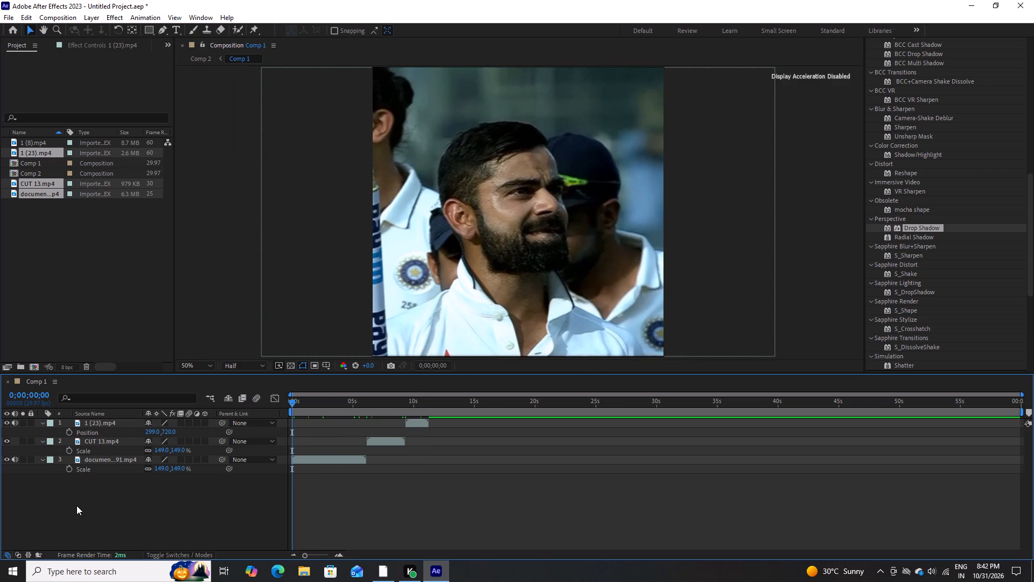
{"action": "right_click", "coordinate": [76, 500]}
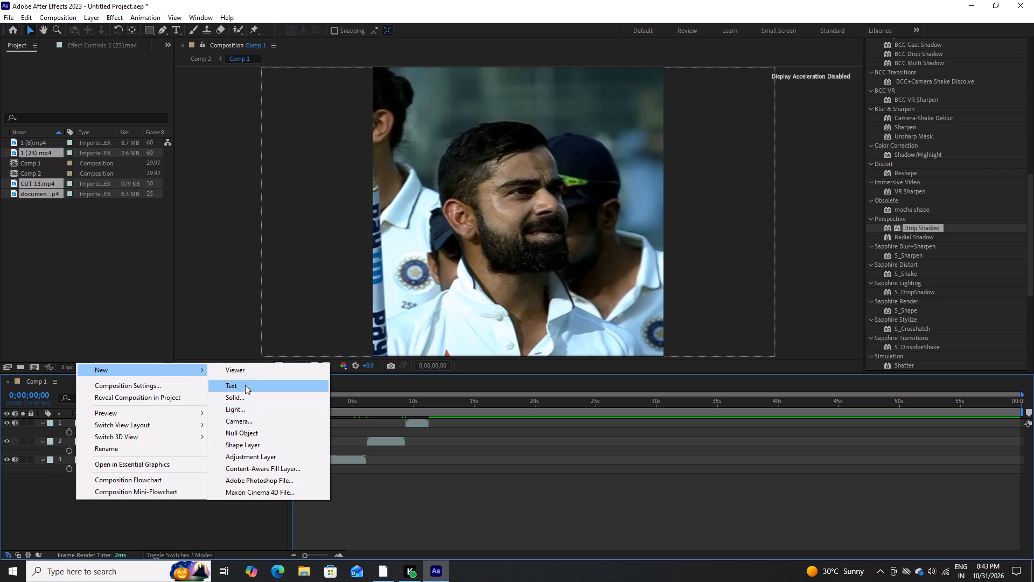
{"action": "left_click", "coordinate": [249, 456]}
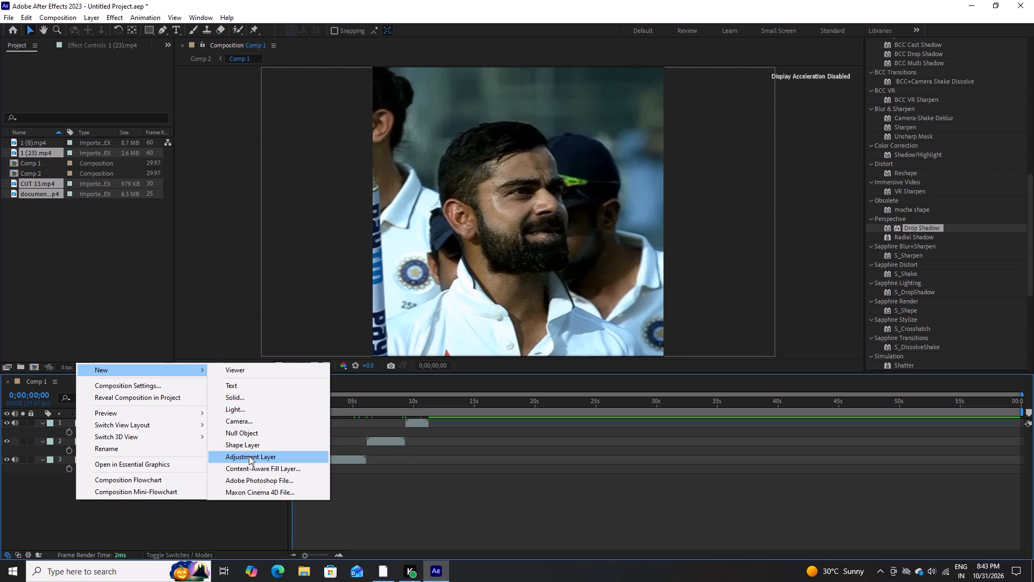
Split the adjustment layer at 0;00;11;04, near the end of the last clip, and delete the part after it.
{"action": "left_click", "coordinate": [411, 424]}
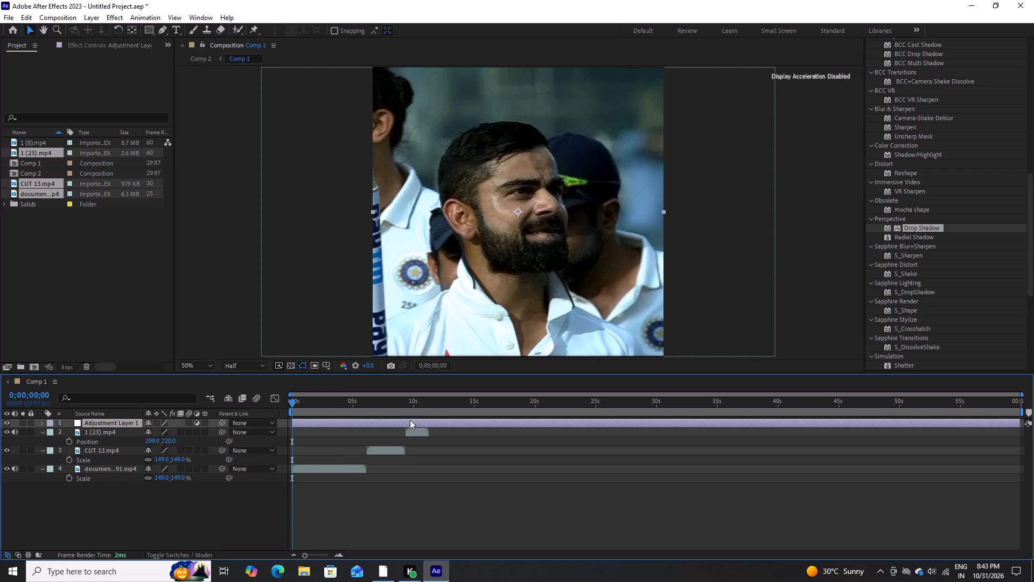
{"action": "left_click_drag", "start_coordinate": [422, 401], "coordinate": [427, 404]}
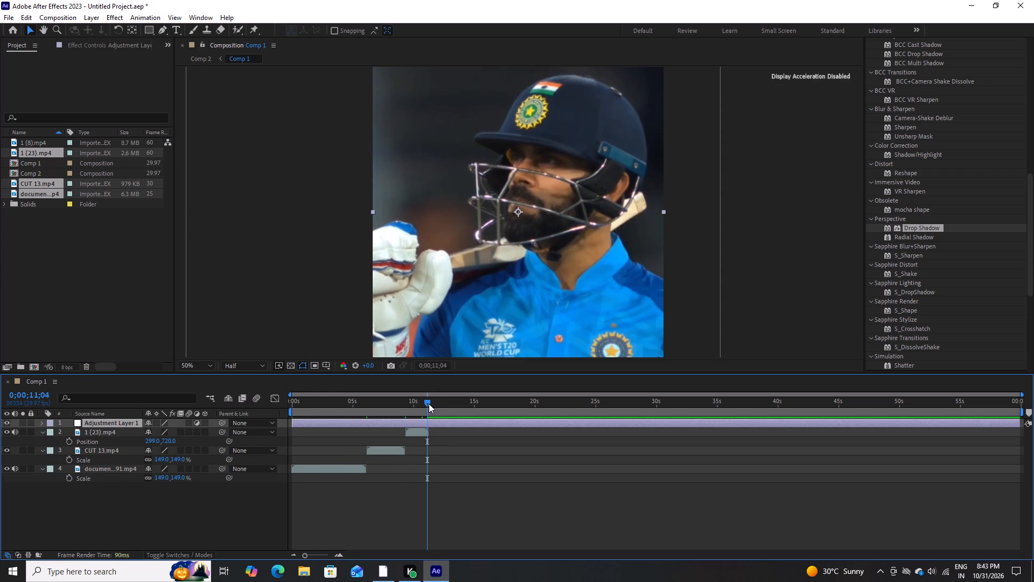
{"action": "left_click", "coordinate": [434, 424]}
{"action": "key", "text": "ctrl+shift+d"}
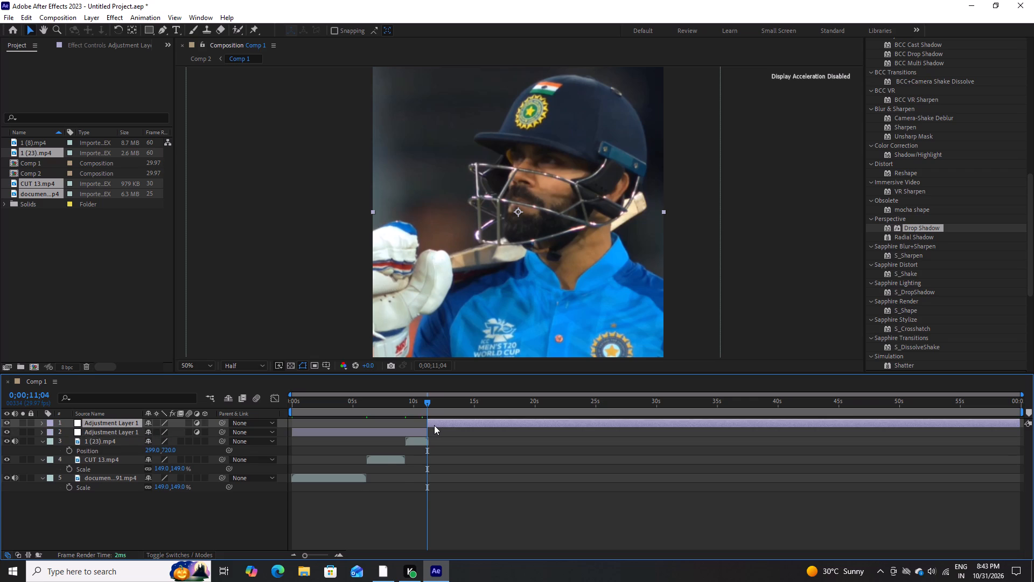
{"action": "key", "text": "Delete"}
{"action": "left_click", "coordinate": [427, 420]}
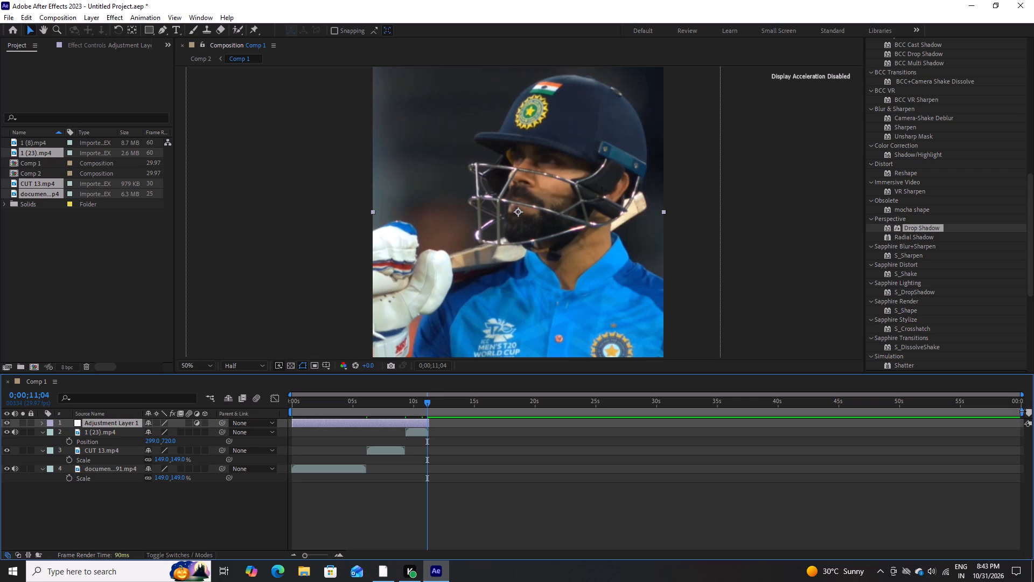
Shorten the work area to finish at the end of the last clip, at about 11 s.
{"action": "left_click_drag", "start_coordinate": [1020, 411], "coordinate": [429, 491]}
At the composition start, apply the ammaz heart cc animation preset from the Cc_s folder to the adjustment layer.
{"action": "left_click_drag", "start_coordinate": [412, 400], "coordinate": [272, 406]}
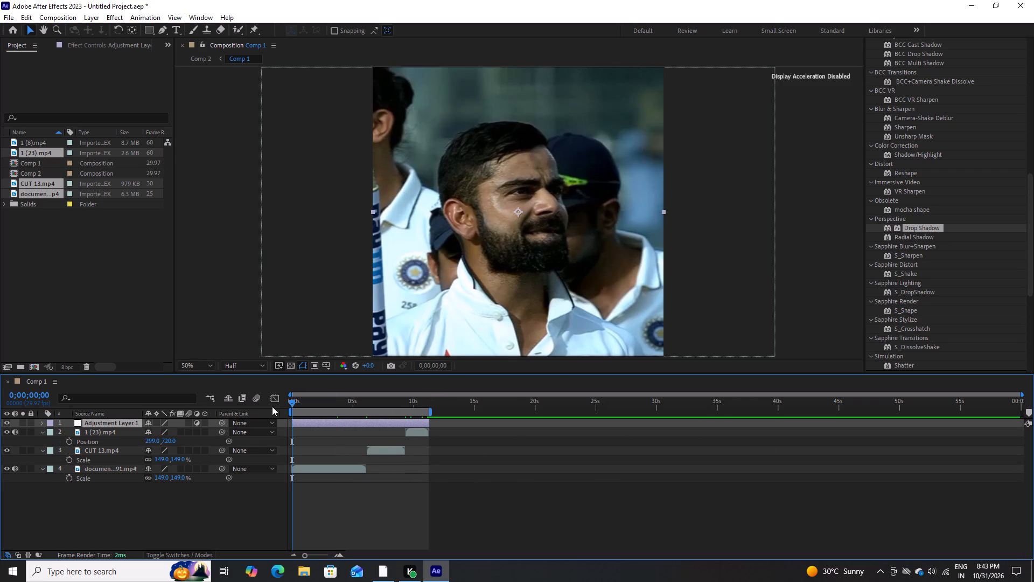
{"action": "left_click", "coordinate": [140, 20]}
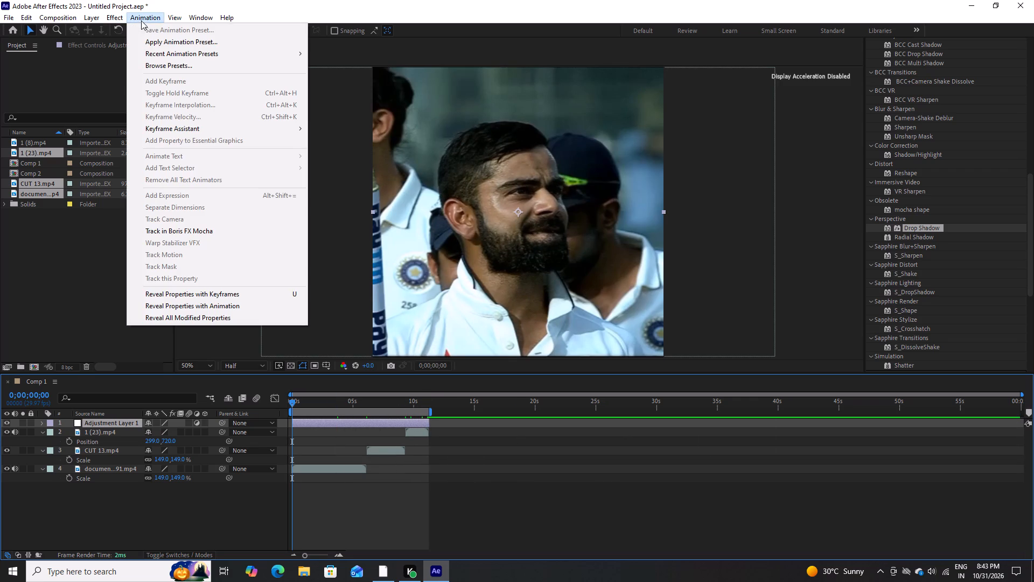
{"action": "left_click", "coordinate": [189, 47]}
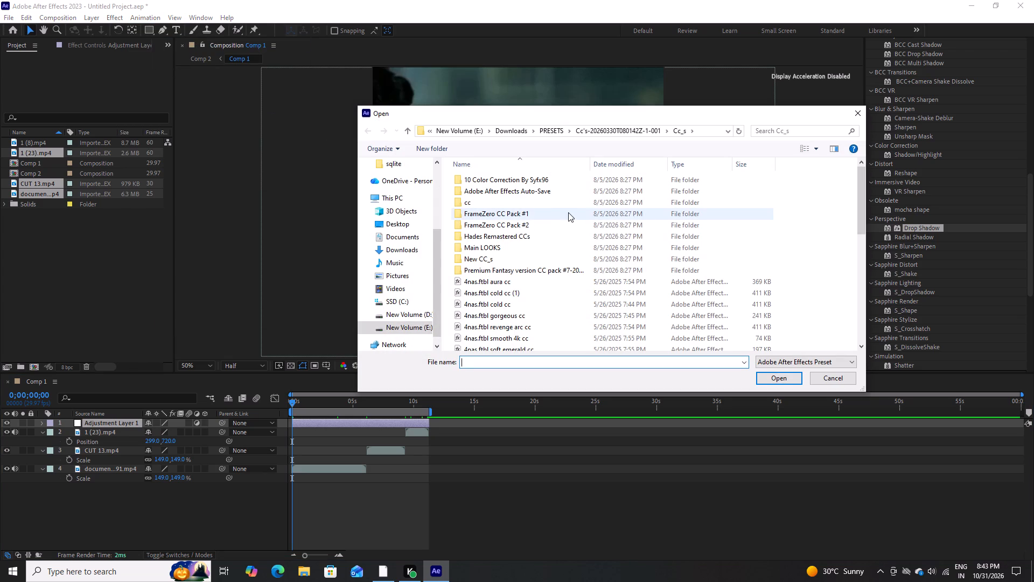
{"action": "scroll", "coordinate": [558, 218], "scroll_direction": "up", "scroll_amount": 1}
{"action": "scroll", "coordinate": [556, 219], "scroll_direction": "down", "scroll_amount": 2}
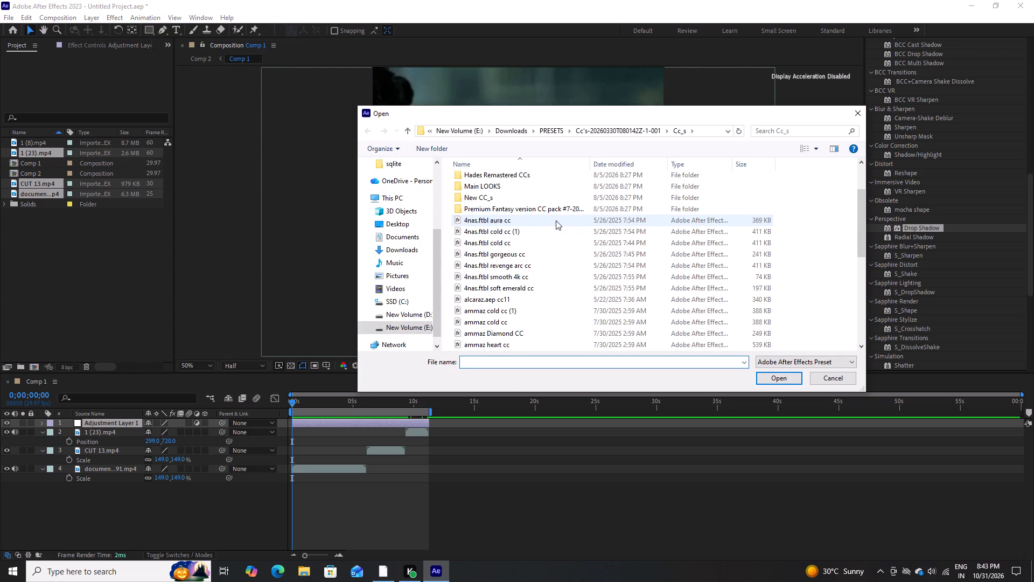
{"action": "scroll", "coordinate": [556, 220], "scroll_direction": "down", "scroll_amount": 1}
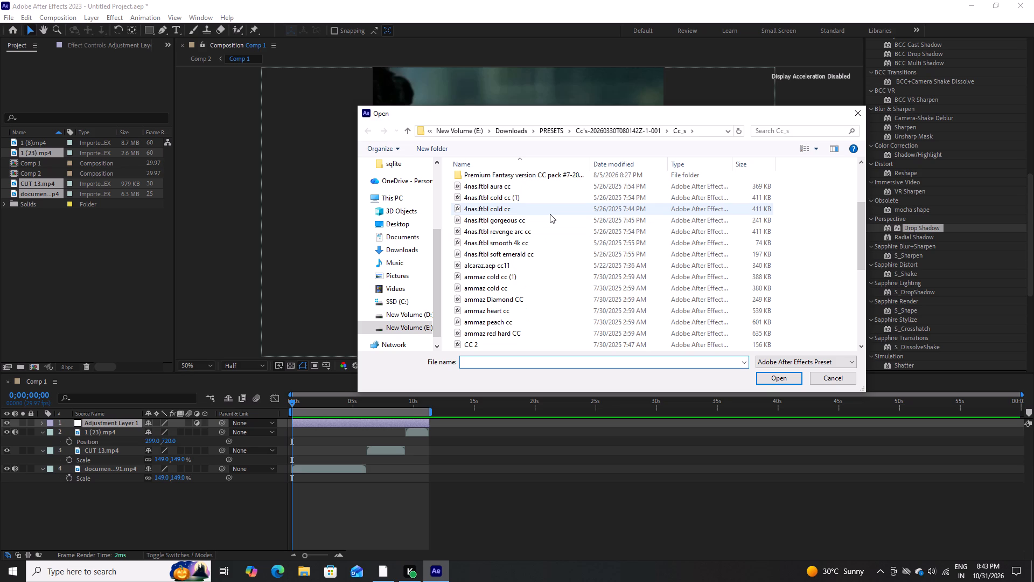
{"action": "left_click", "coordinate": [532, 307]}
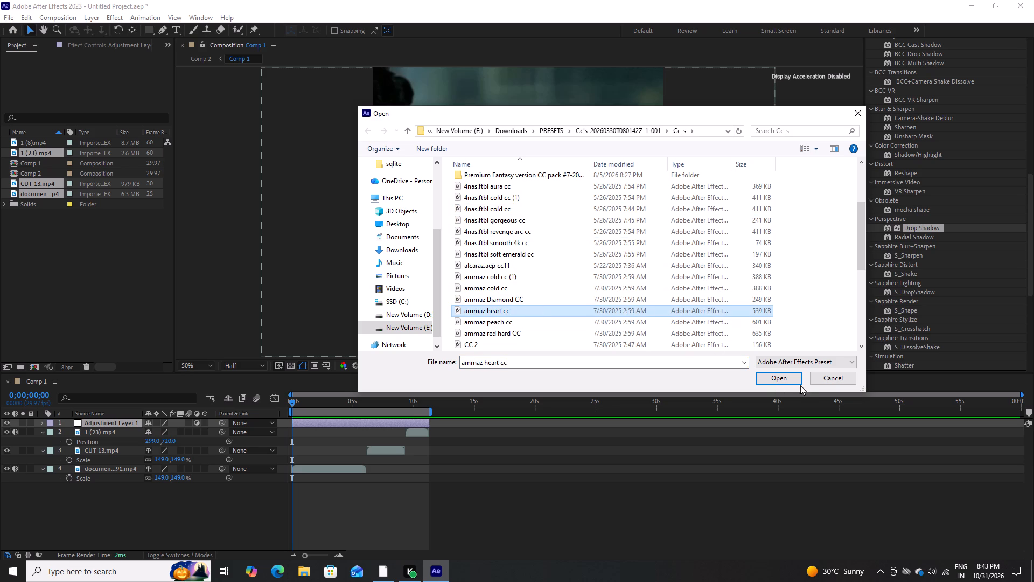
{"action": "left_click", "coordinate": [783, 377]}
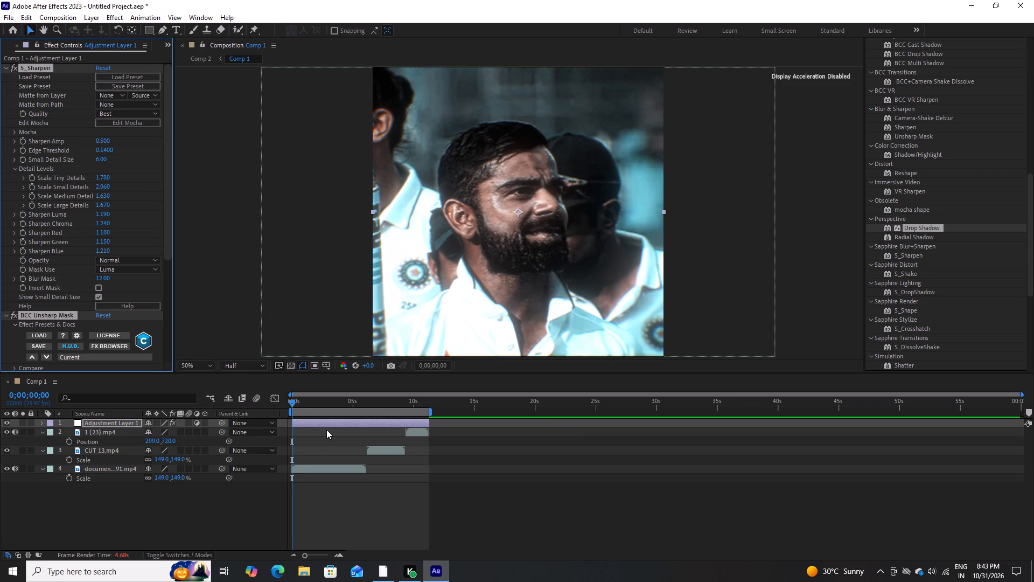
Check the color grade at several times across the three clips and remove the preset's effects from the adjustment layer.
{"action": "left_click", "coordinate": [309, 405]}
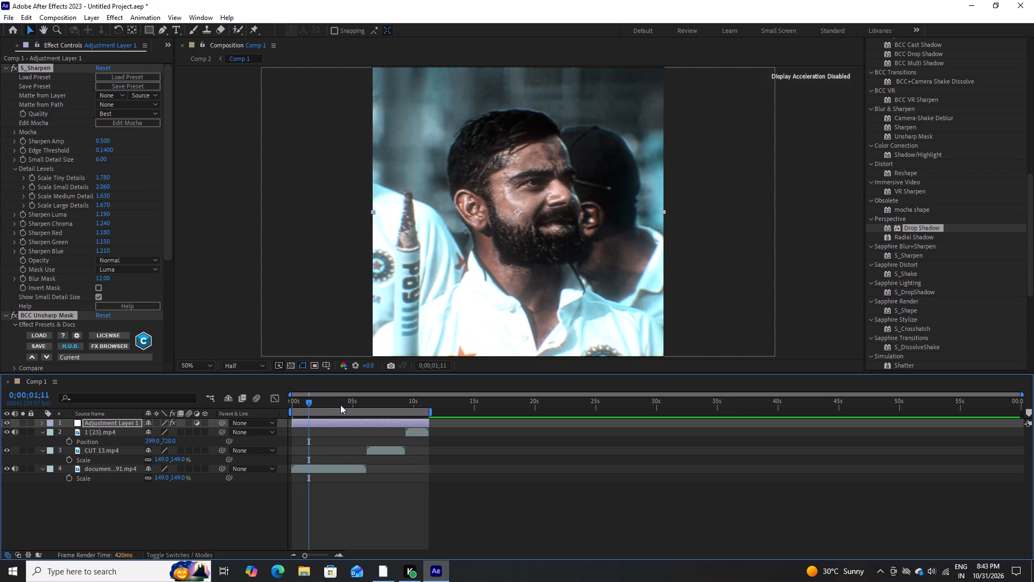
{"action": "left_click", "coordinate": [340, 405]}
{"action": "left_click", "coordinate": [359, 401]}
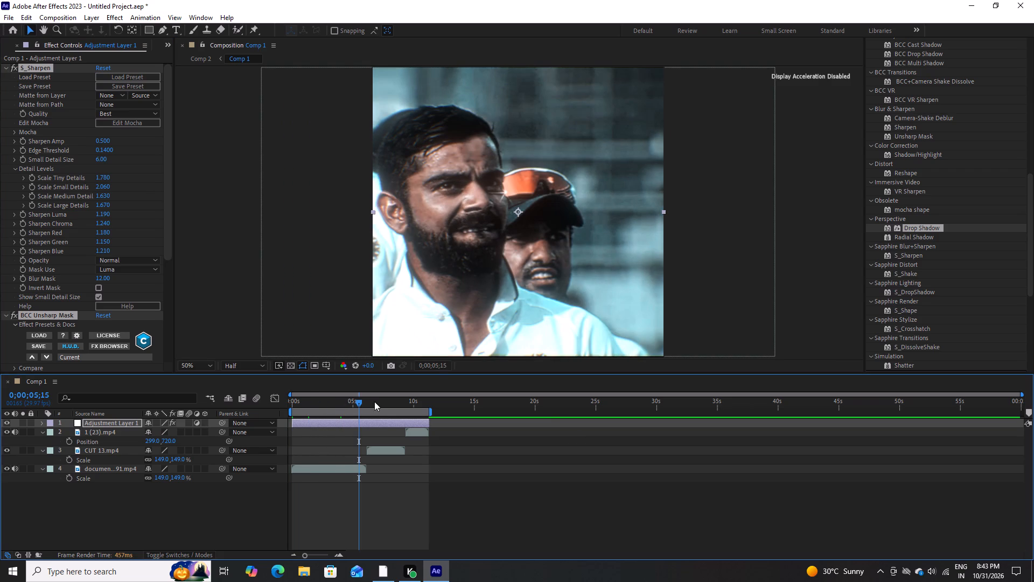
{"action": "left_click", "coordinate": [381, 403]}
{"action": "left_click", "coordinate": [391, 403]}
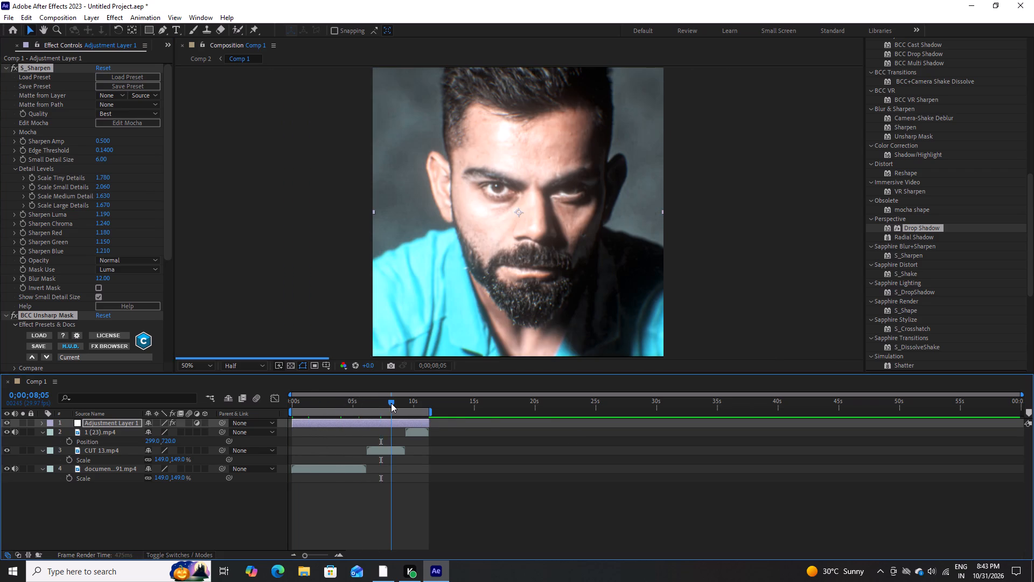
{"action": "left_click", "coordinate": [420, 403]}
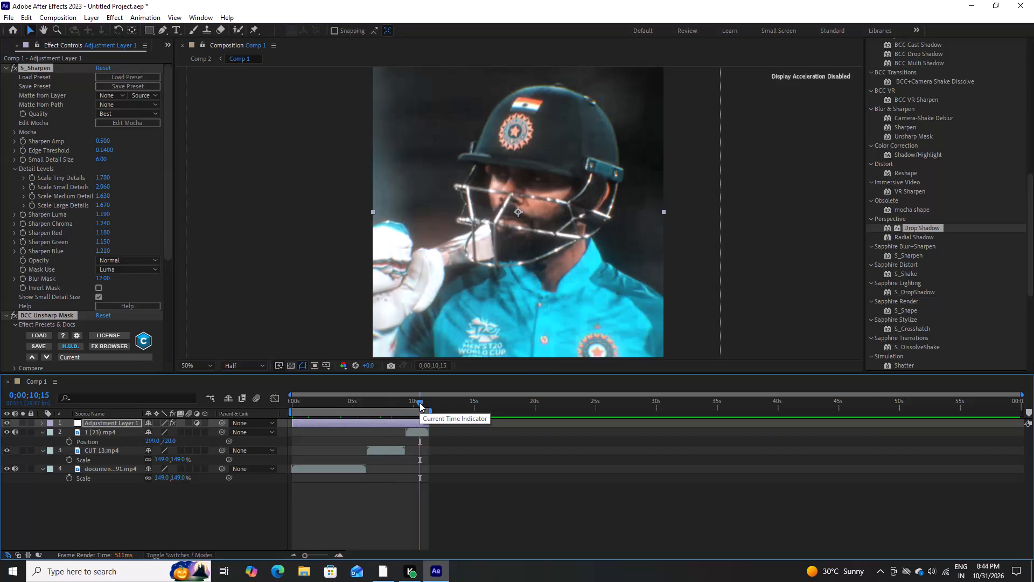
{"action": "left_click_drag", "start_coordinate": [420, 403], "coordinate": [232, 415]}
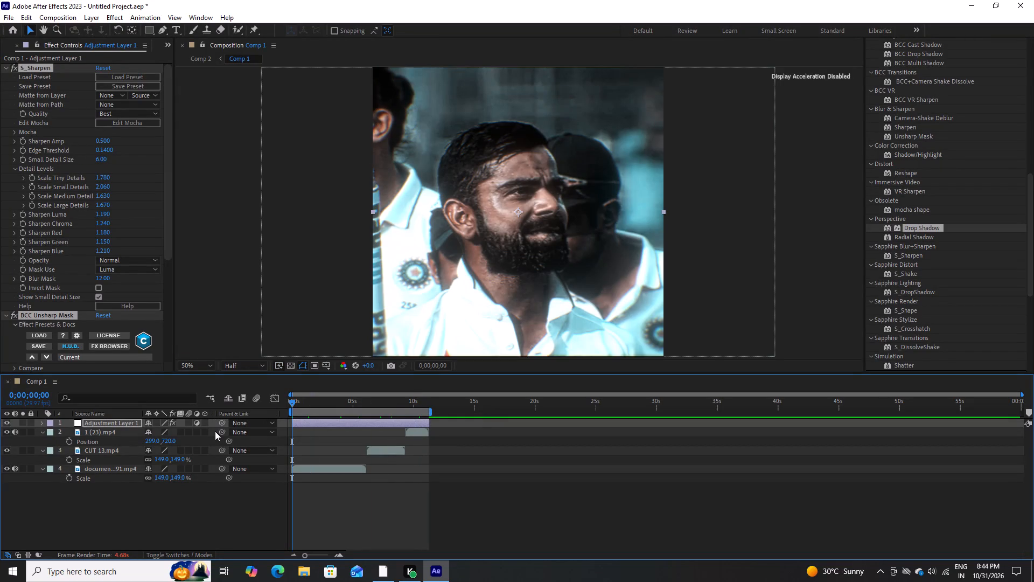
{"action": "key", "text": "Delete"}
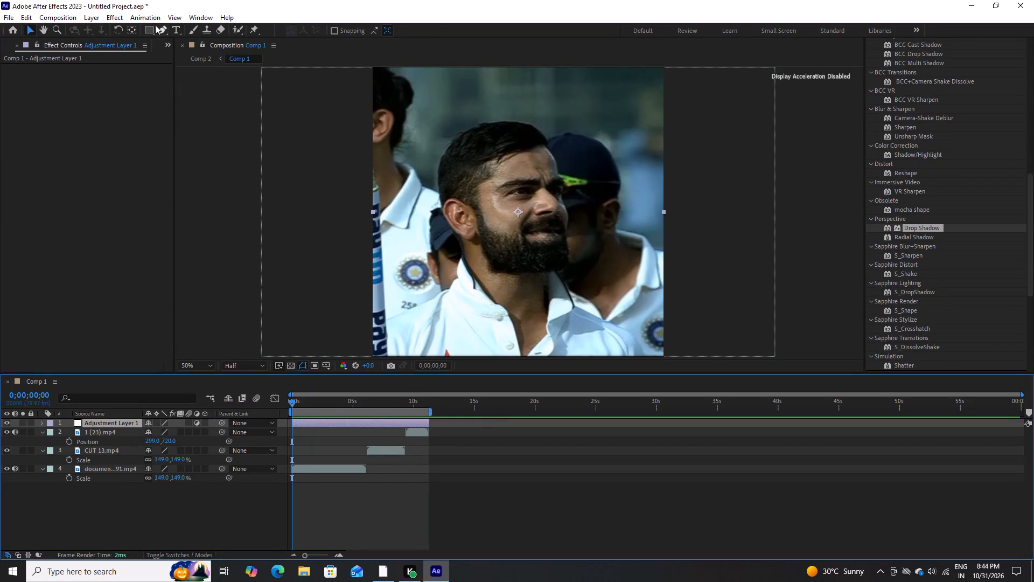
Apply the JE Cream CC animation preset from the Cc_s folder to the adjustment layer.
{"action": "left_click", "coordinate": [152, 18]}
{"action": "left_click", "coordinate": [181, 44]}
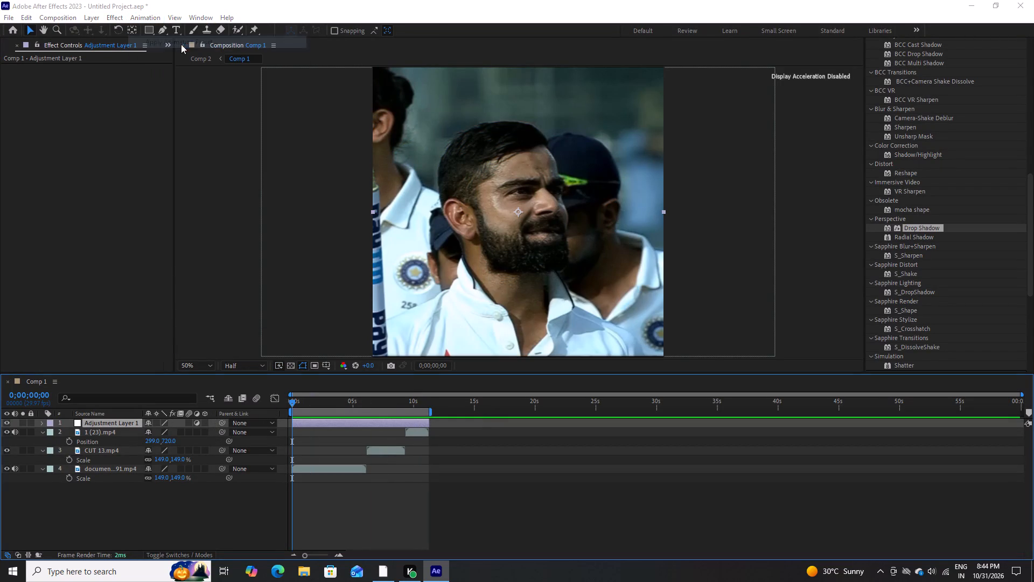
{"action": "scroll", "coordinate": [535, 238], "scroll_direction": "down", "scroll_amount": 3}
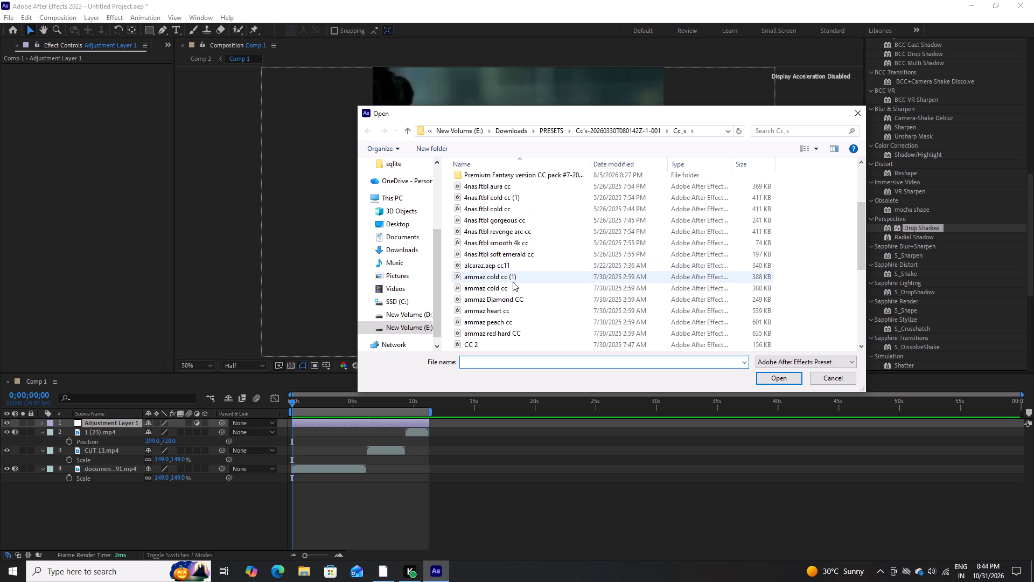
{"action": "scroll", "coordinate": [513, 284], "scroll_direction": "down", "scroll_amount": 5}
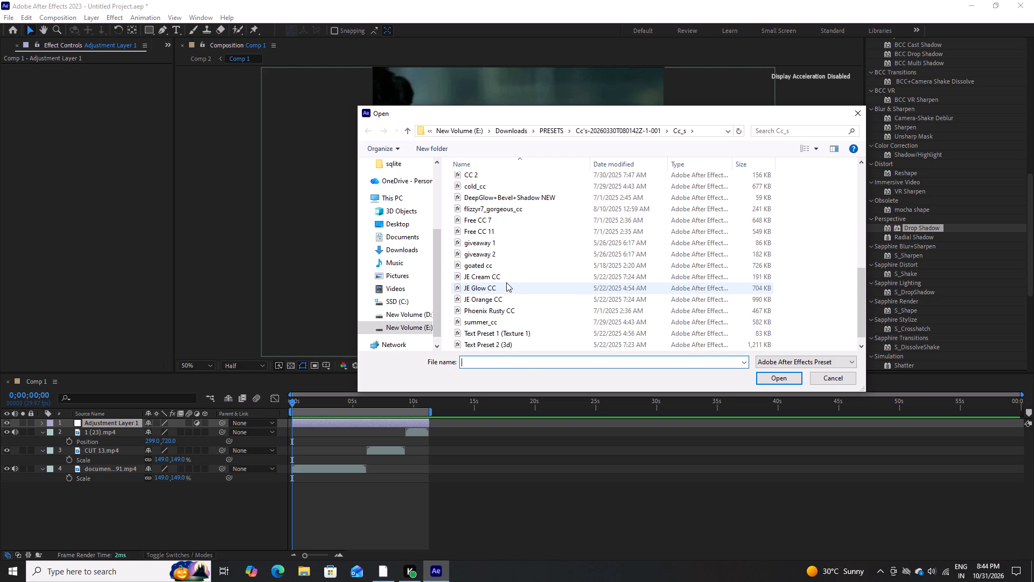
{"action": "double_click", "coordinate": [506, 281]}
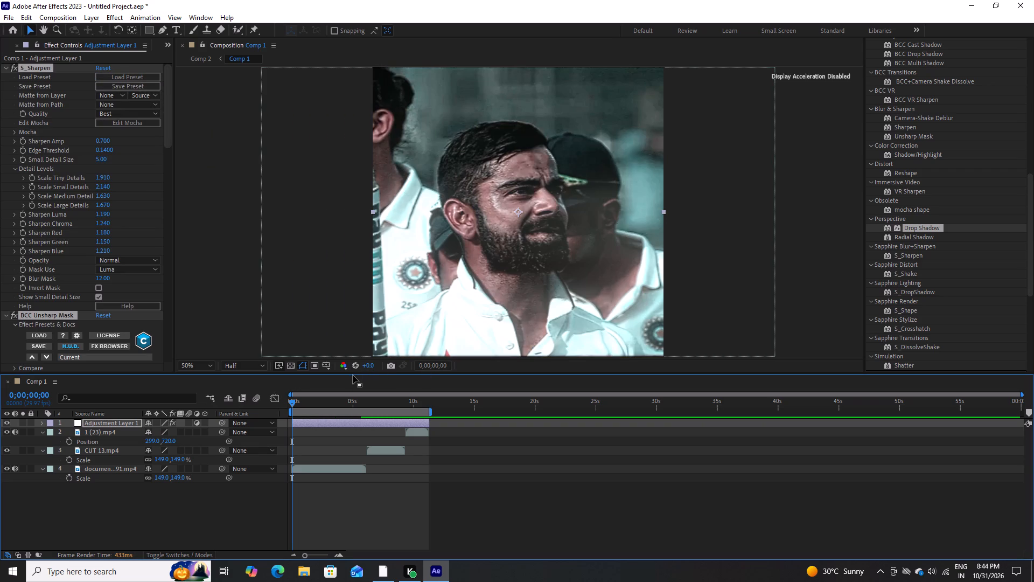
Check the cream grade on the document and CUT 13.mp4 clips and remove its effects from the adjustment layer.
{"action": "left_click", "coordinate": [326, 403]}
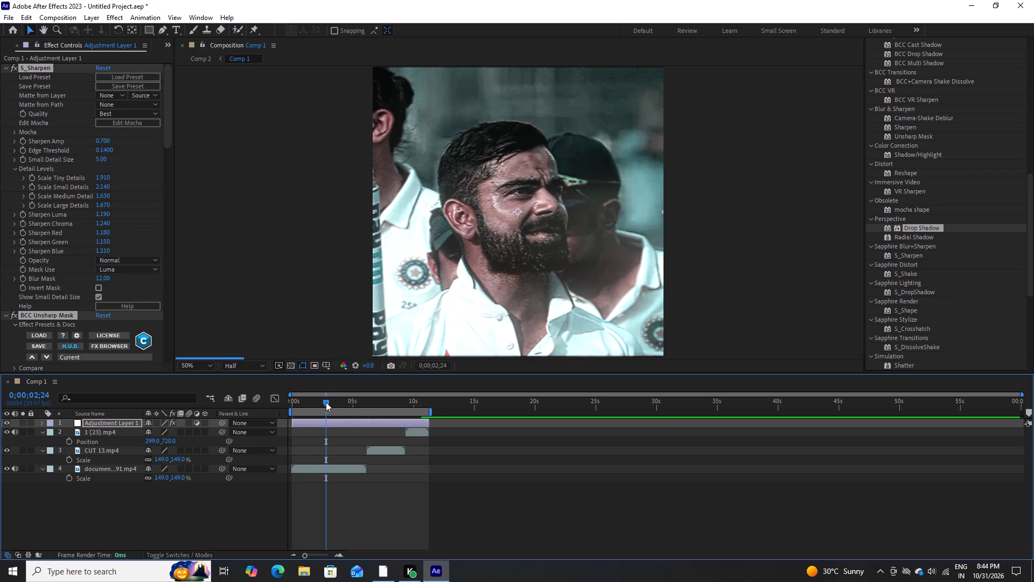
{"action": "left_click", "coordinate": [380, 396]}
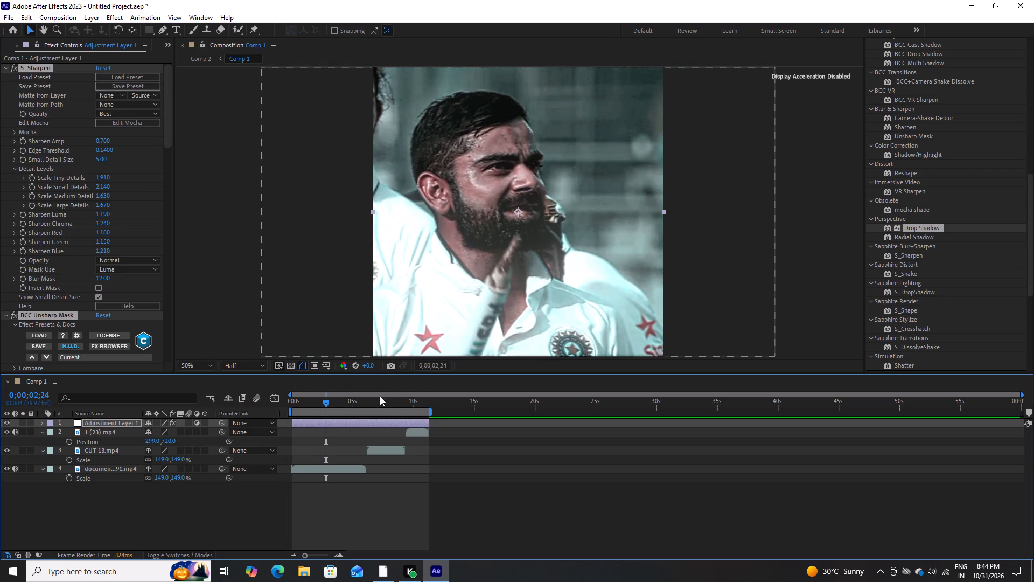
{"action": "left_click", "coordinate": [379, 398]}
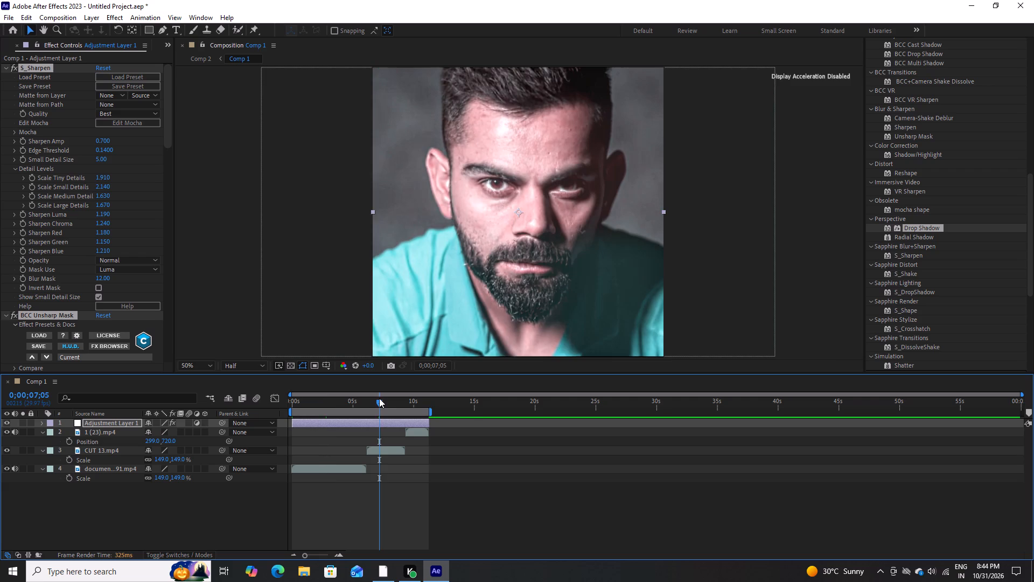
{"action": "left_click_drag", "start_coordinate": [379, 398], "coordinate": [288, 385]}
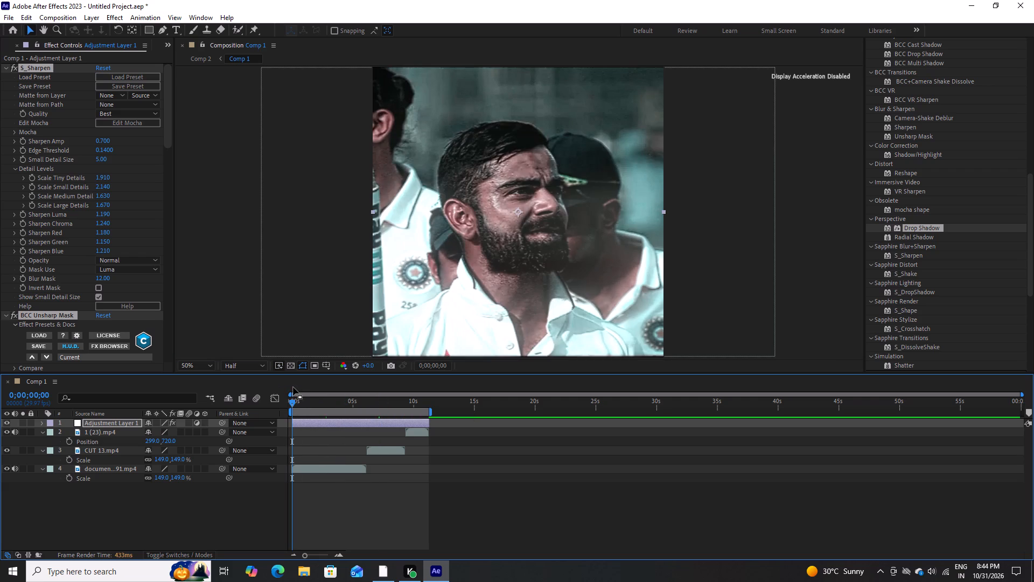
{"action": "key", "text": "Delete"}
Apply the ammaz heart cc animation preset to the adjustment layer again.
{"action": "left_click", "coordinate": [141, 15]}
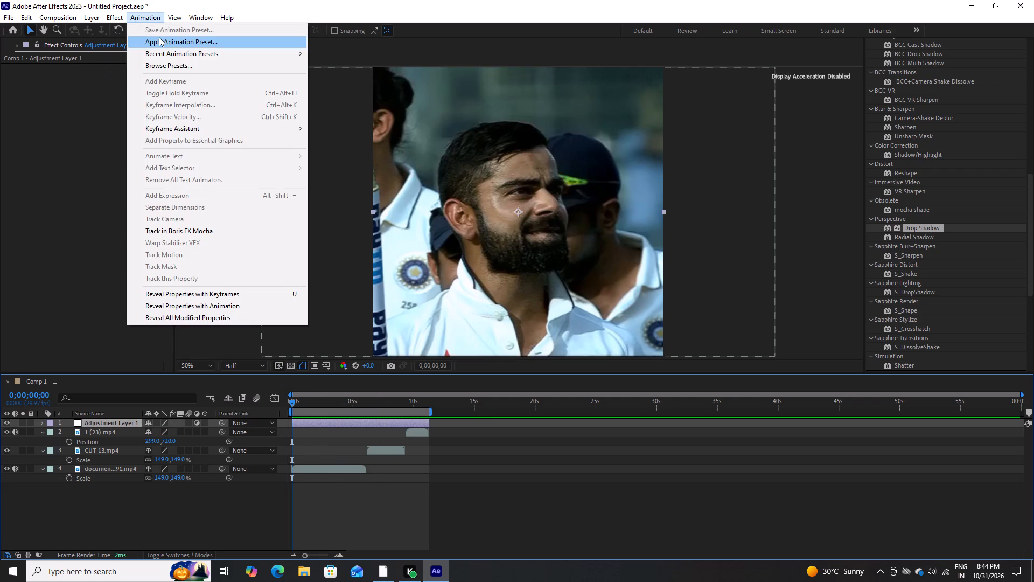
{"action": "left_click", "coordinate": [159, 37]}
{"action": "scroll", "coordinate": [511, 218], "scroll_direction": "down", "scroll_amount": 3}
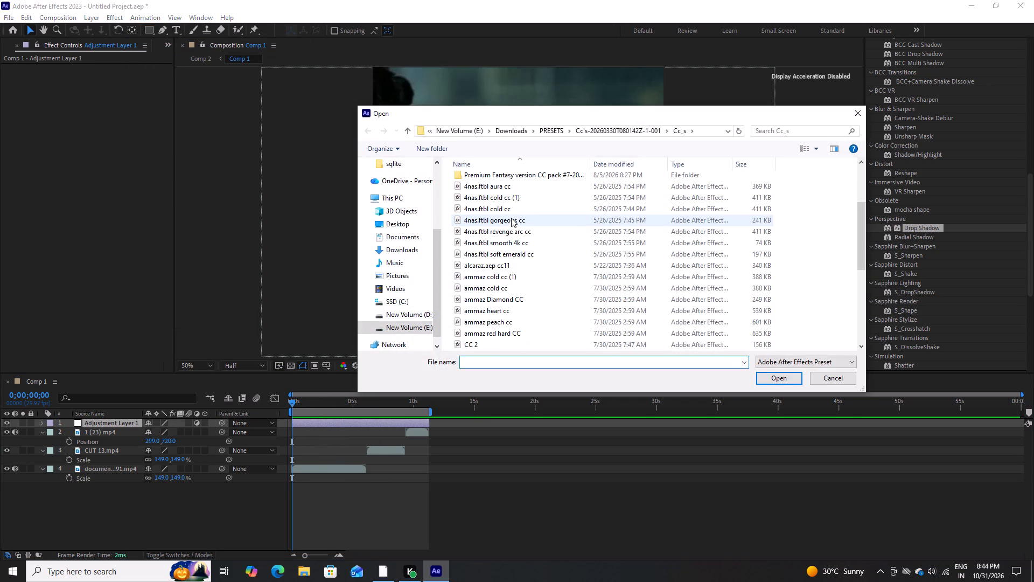
{"action": "left_click", "coordinate": [499, 307]}
{"action": "left_click", "coordinate": [794, 383]}
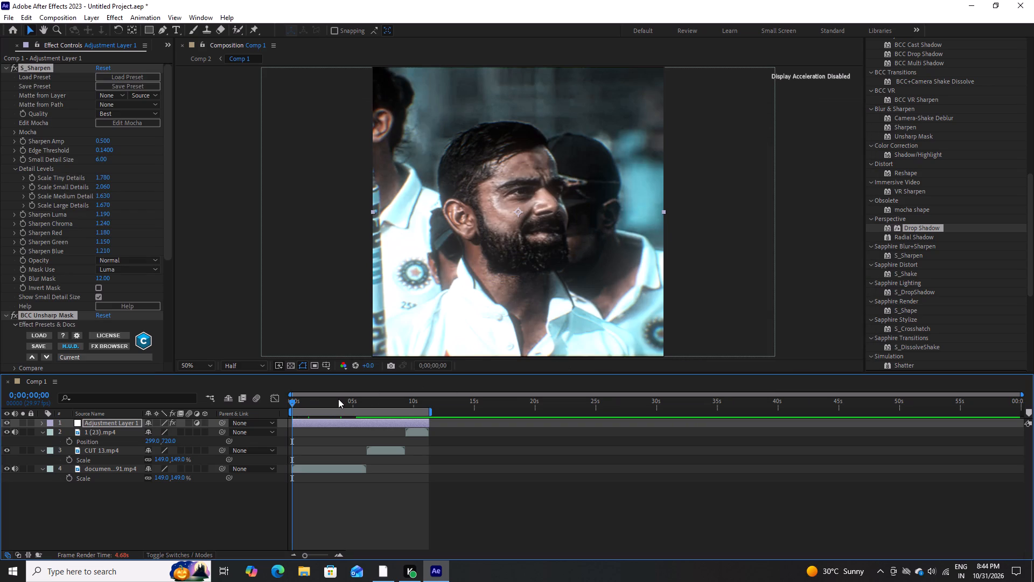
Check the heart grade on the document and CUT 13.mp4 clips and remove its effects from the adjustment layer.
{"action": "left_click", "coordinate": [305, 400]}
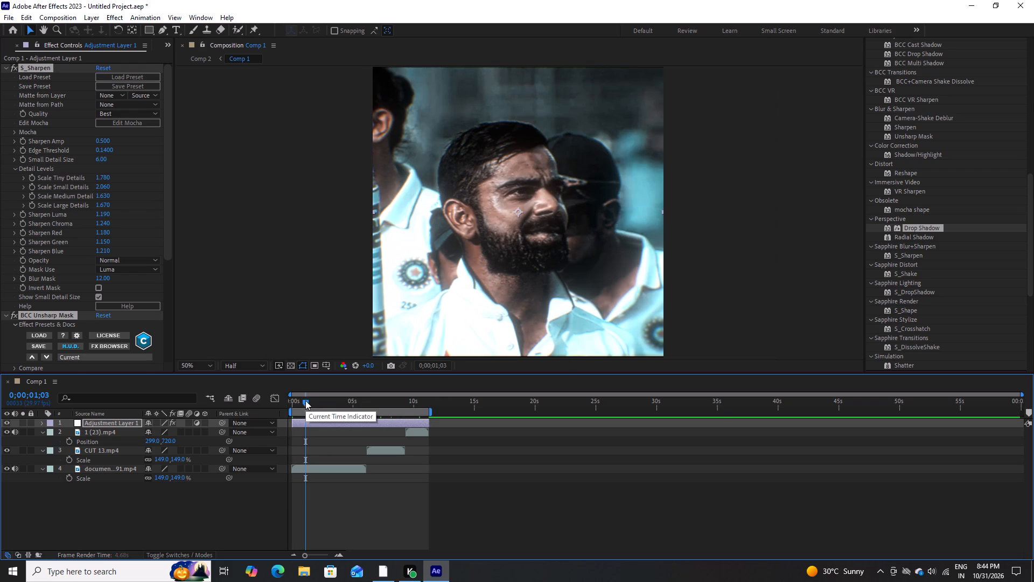
{"action": "left_click", "coordinate": [339, 400]}
{"action": "left_click", "coordinate": [379, 400]}
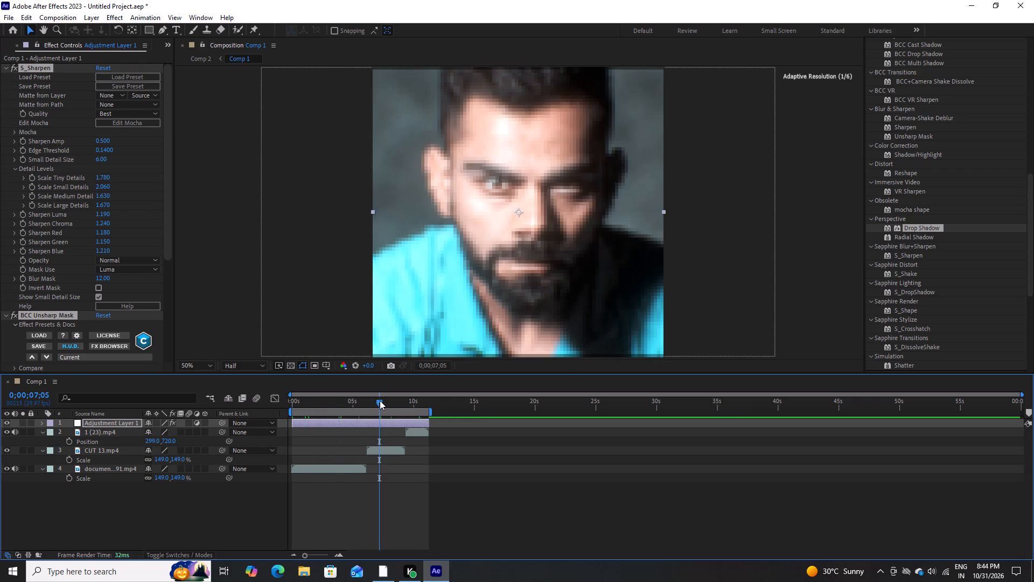
{"action": "left_click_drag", "start_coordinate": [380, 400], "coordinate": [294, 418]}
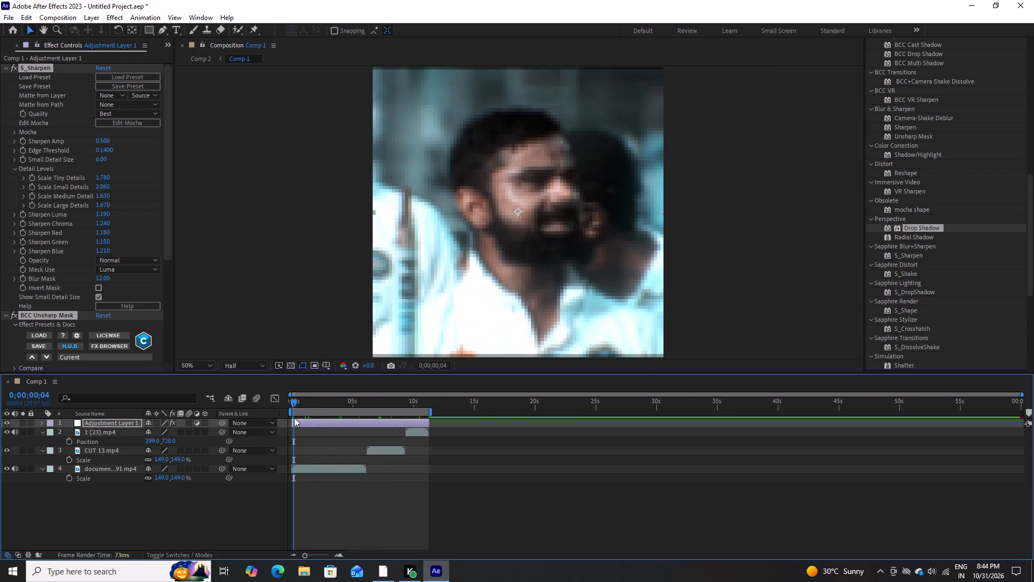
{"action": "key", "text": "Delete"}
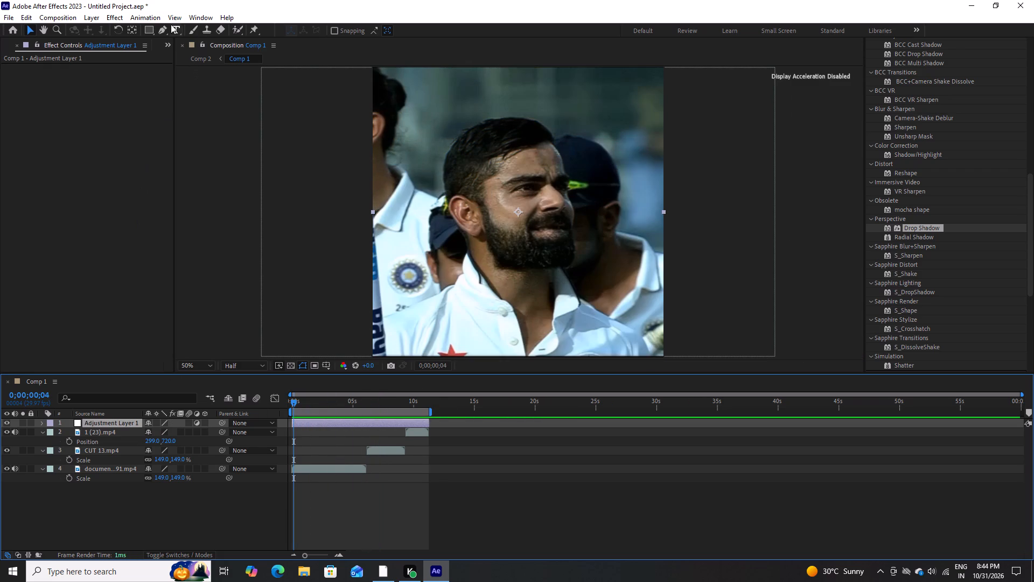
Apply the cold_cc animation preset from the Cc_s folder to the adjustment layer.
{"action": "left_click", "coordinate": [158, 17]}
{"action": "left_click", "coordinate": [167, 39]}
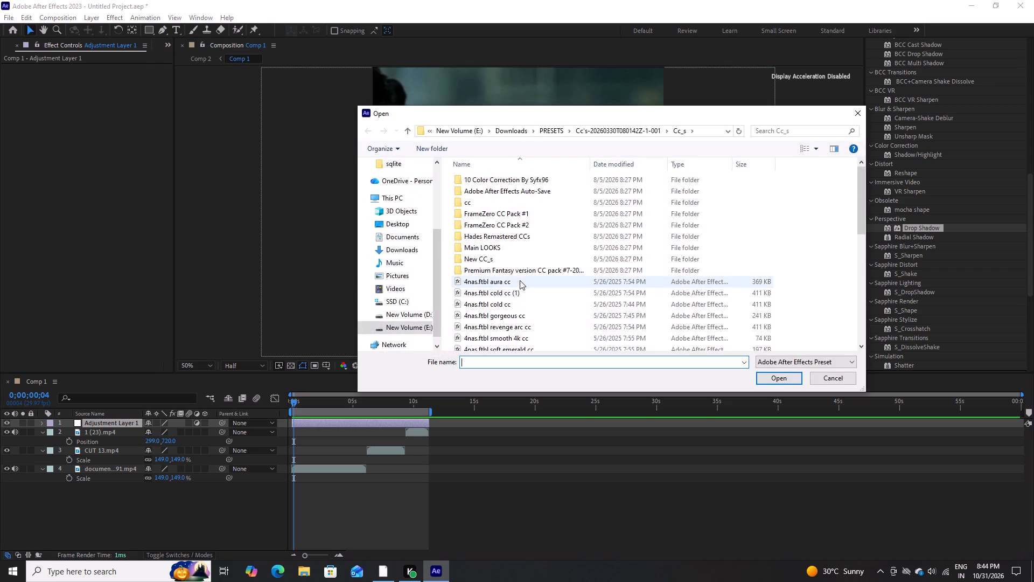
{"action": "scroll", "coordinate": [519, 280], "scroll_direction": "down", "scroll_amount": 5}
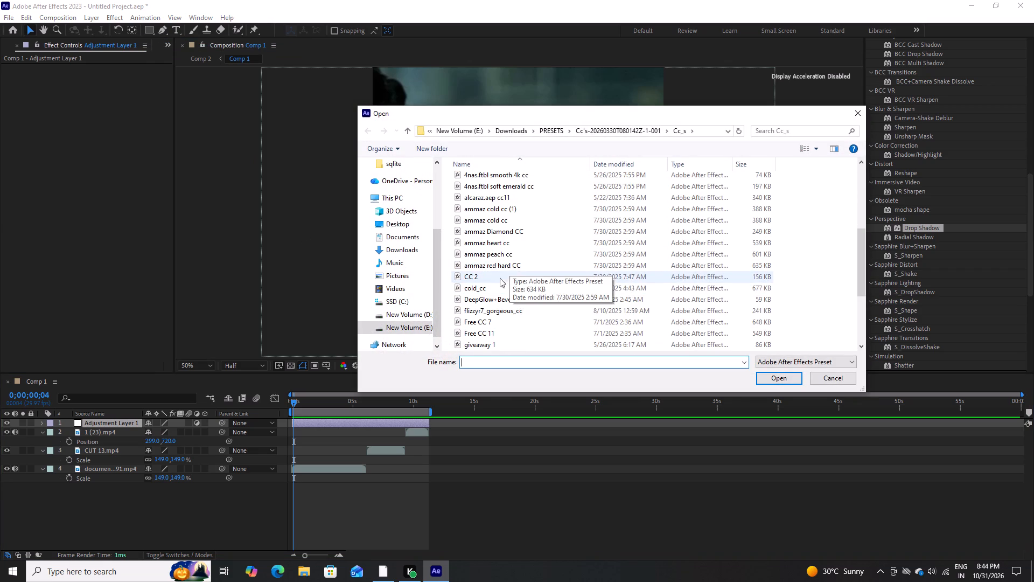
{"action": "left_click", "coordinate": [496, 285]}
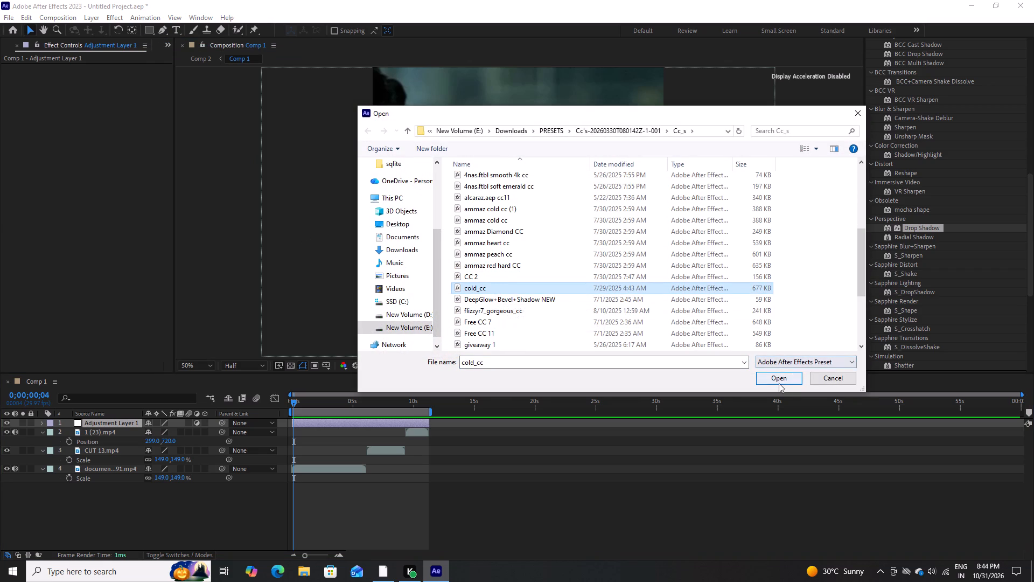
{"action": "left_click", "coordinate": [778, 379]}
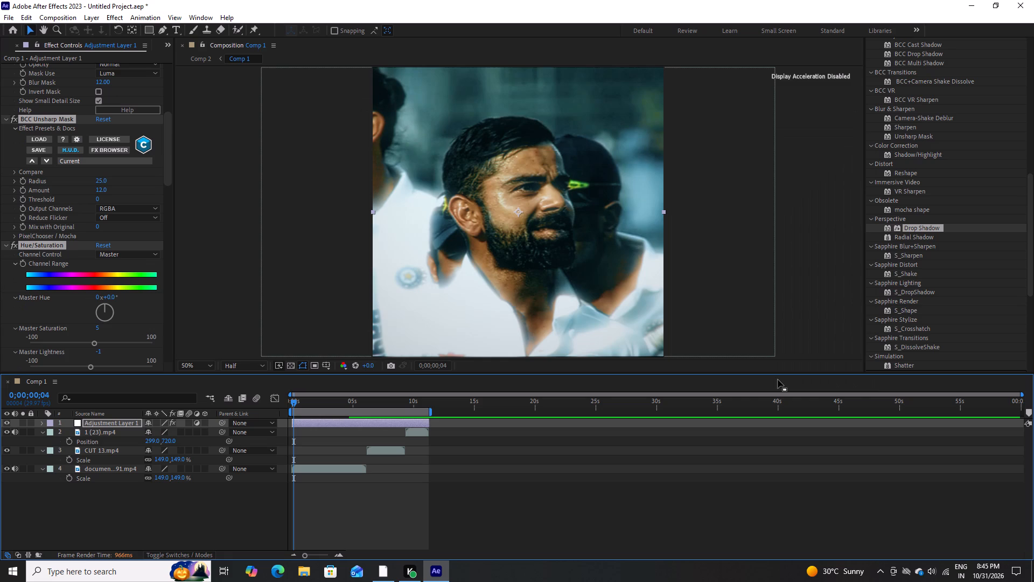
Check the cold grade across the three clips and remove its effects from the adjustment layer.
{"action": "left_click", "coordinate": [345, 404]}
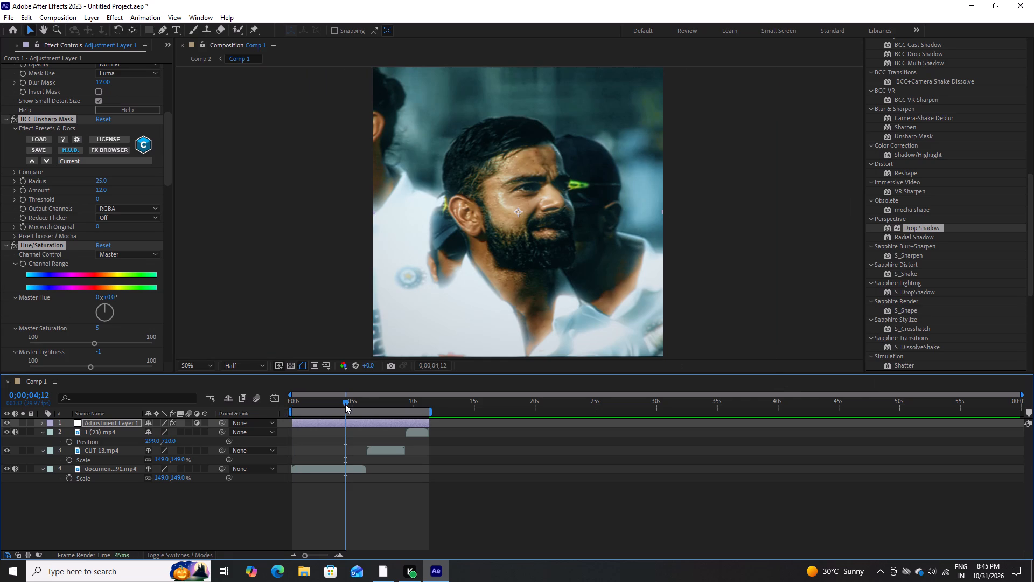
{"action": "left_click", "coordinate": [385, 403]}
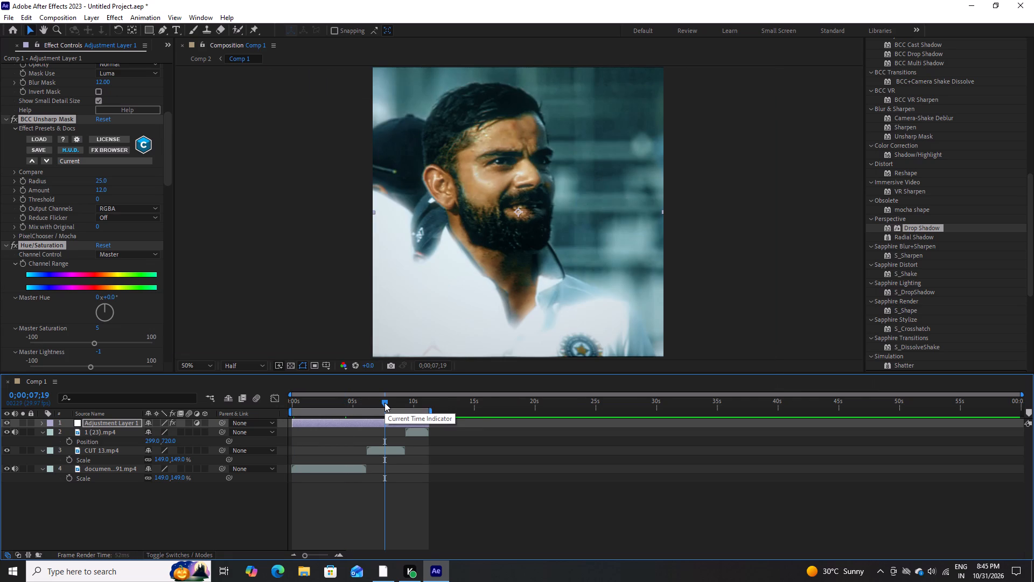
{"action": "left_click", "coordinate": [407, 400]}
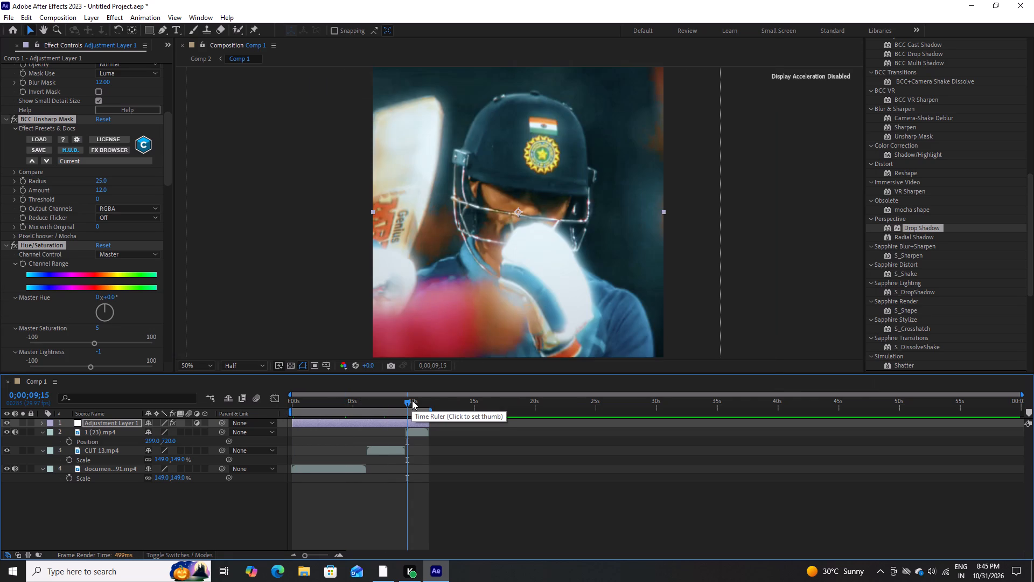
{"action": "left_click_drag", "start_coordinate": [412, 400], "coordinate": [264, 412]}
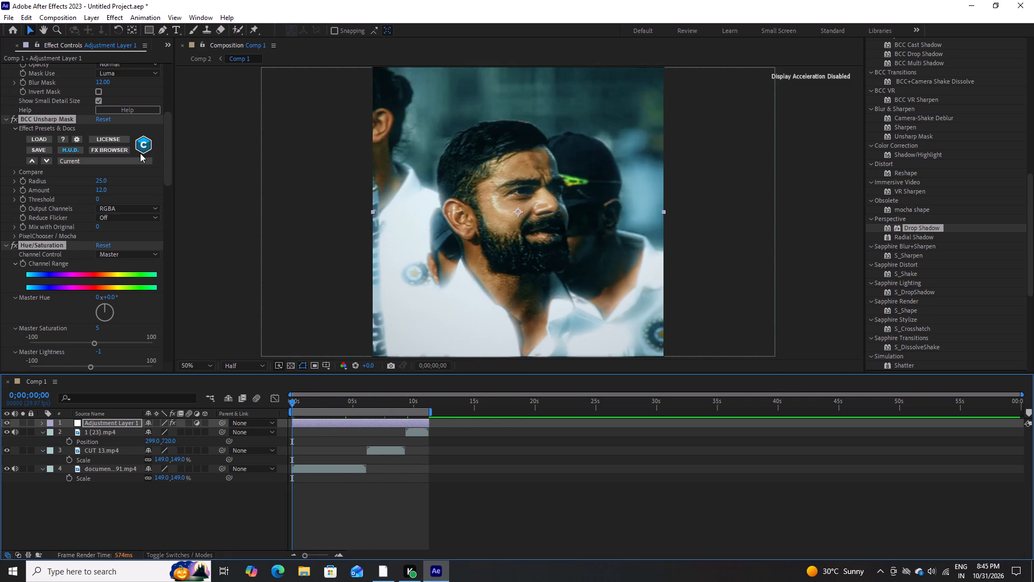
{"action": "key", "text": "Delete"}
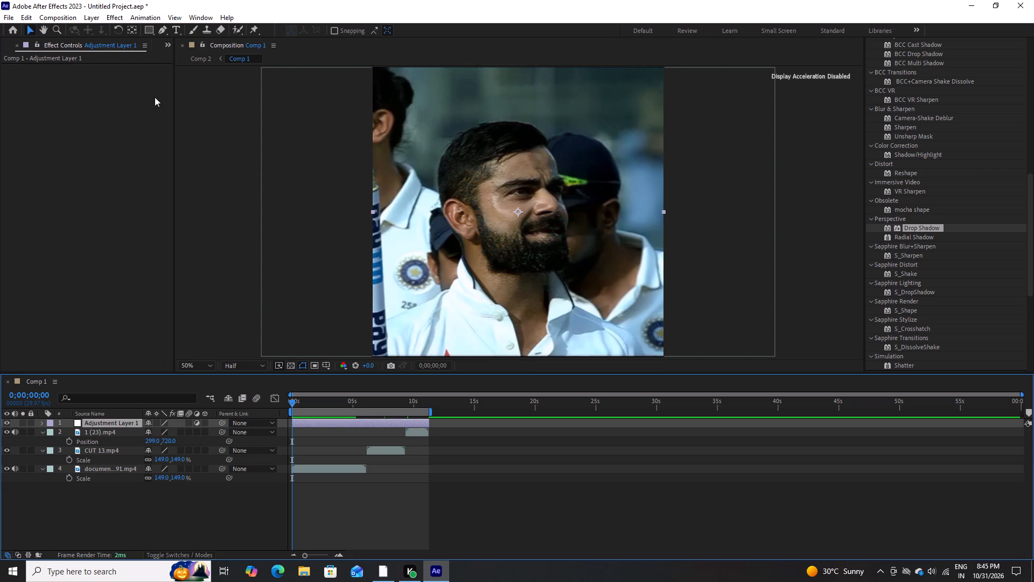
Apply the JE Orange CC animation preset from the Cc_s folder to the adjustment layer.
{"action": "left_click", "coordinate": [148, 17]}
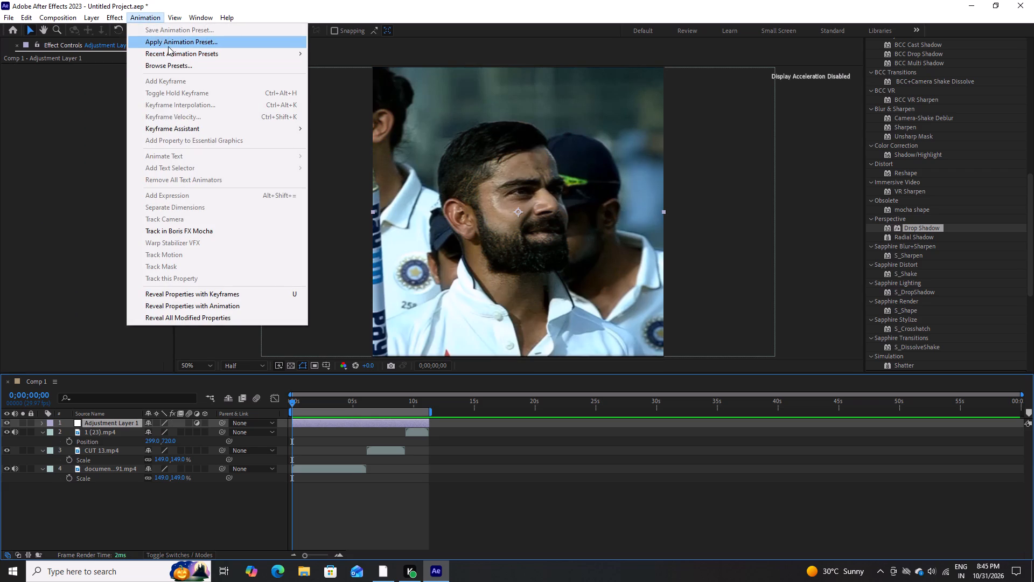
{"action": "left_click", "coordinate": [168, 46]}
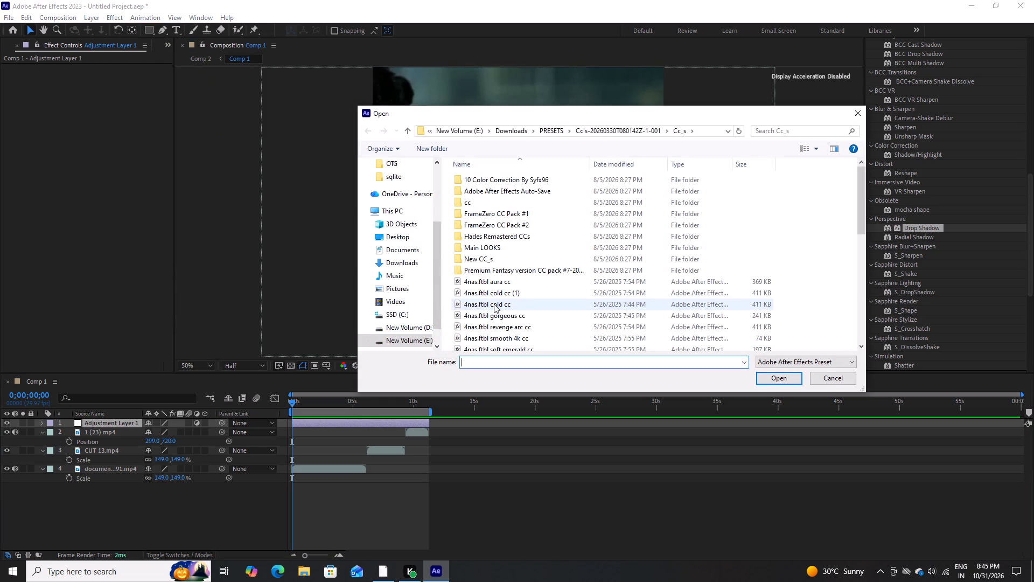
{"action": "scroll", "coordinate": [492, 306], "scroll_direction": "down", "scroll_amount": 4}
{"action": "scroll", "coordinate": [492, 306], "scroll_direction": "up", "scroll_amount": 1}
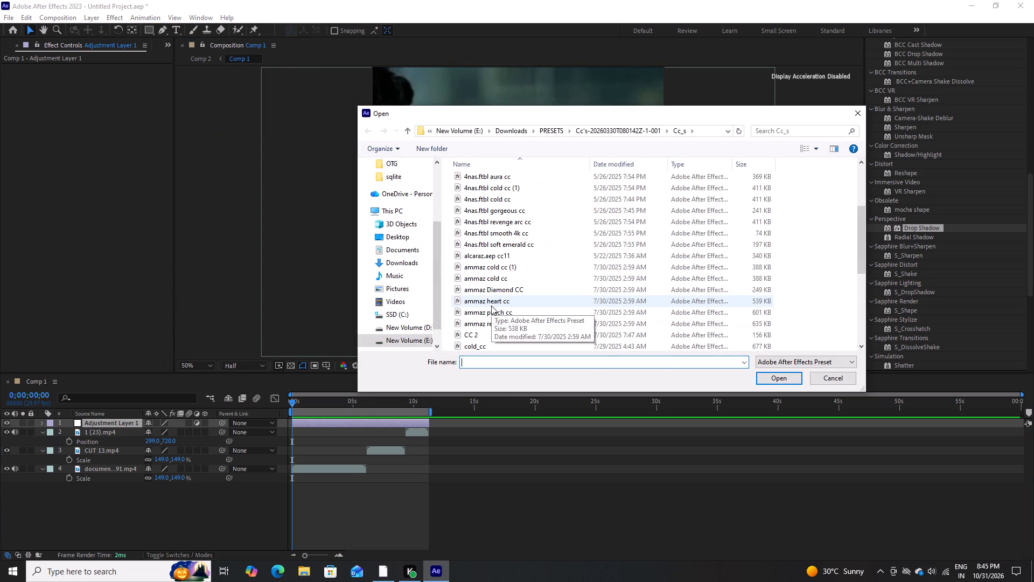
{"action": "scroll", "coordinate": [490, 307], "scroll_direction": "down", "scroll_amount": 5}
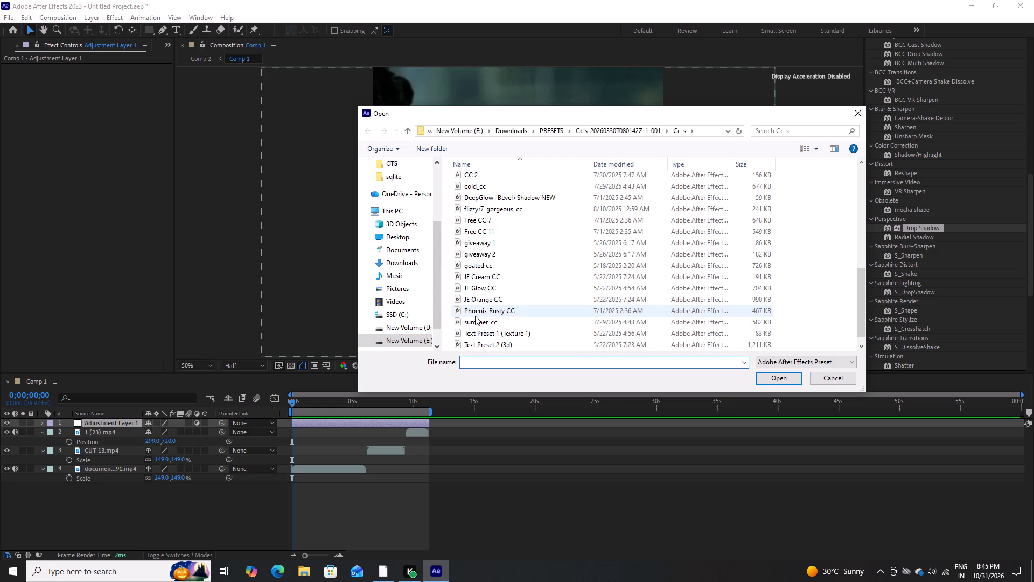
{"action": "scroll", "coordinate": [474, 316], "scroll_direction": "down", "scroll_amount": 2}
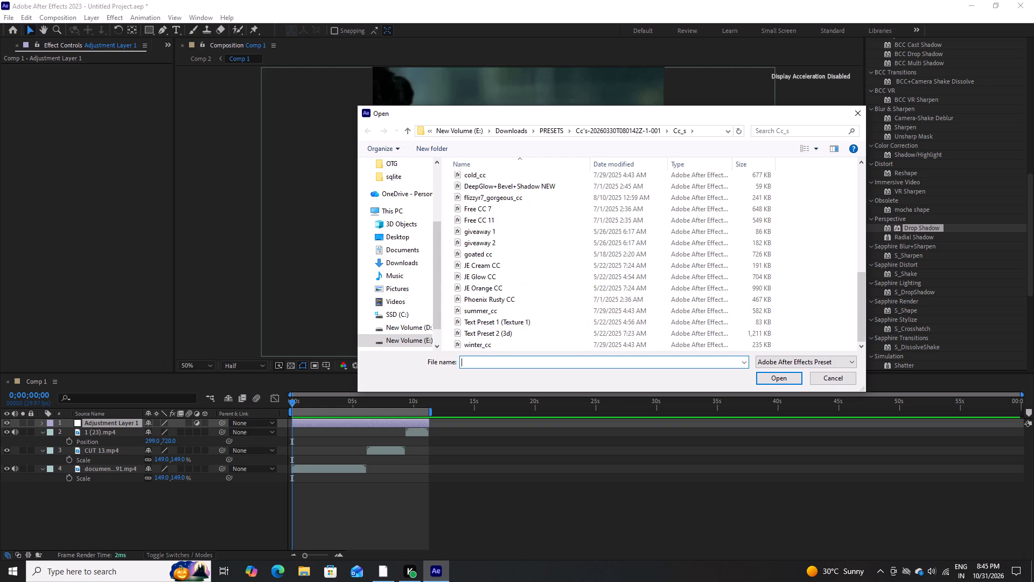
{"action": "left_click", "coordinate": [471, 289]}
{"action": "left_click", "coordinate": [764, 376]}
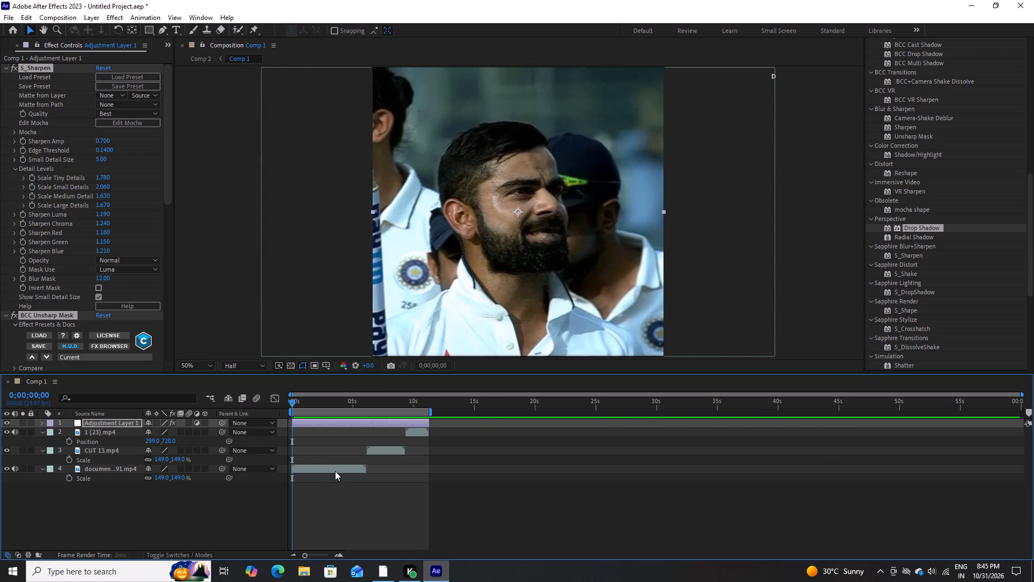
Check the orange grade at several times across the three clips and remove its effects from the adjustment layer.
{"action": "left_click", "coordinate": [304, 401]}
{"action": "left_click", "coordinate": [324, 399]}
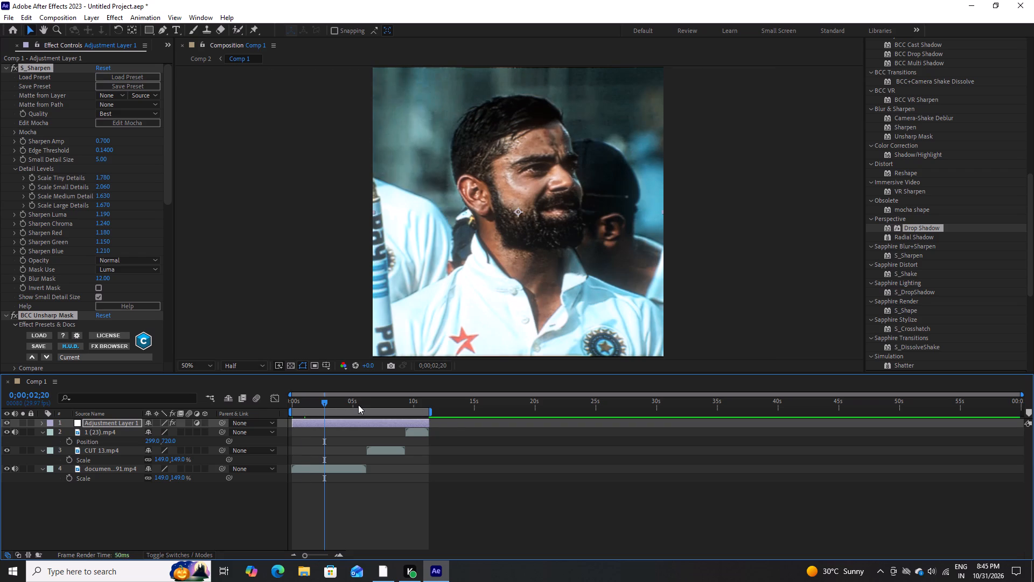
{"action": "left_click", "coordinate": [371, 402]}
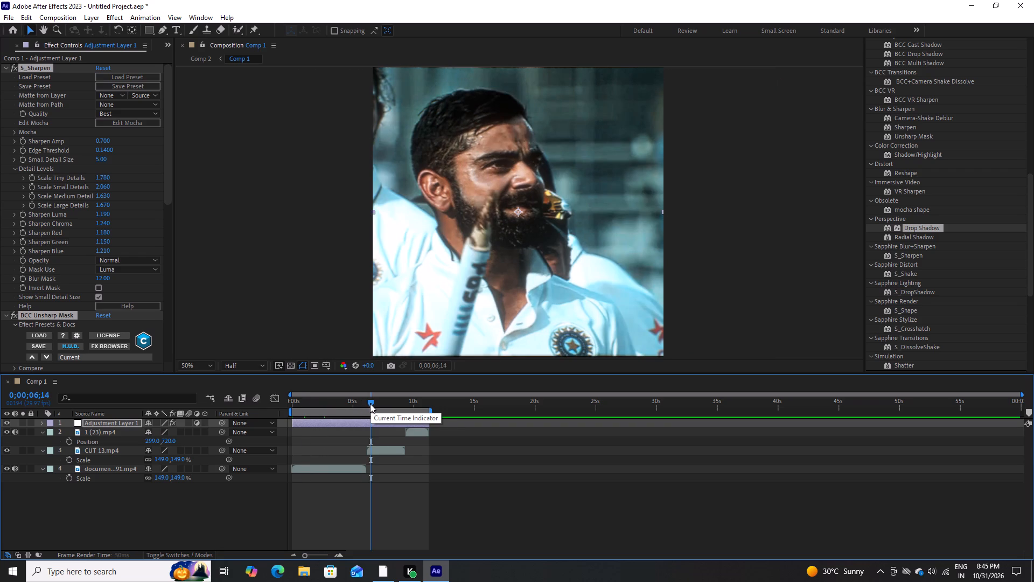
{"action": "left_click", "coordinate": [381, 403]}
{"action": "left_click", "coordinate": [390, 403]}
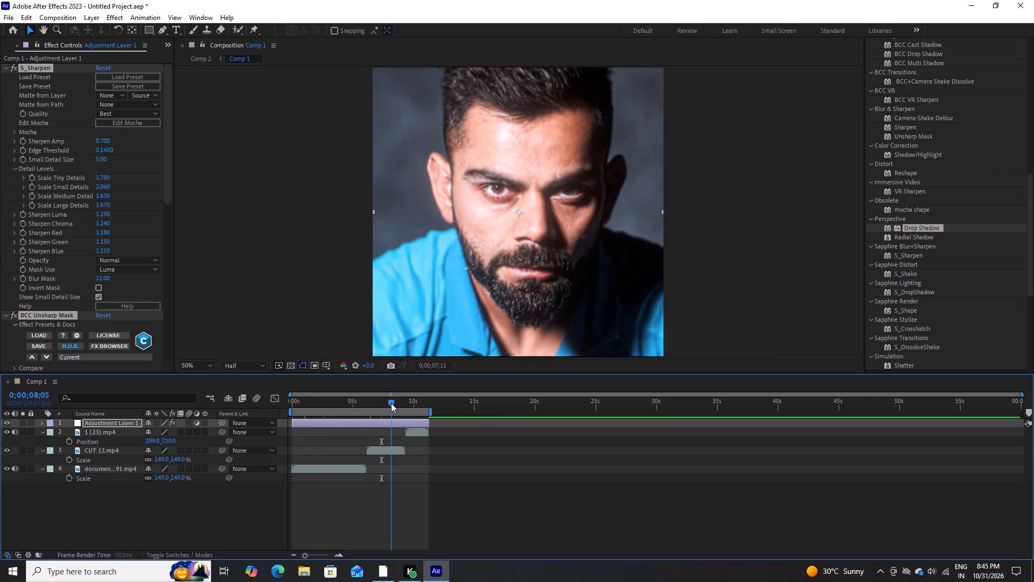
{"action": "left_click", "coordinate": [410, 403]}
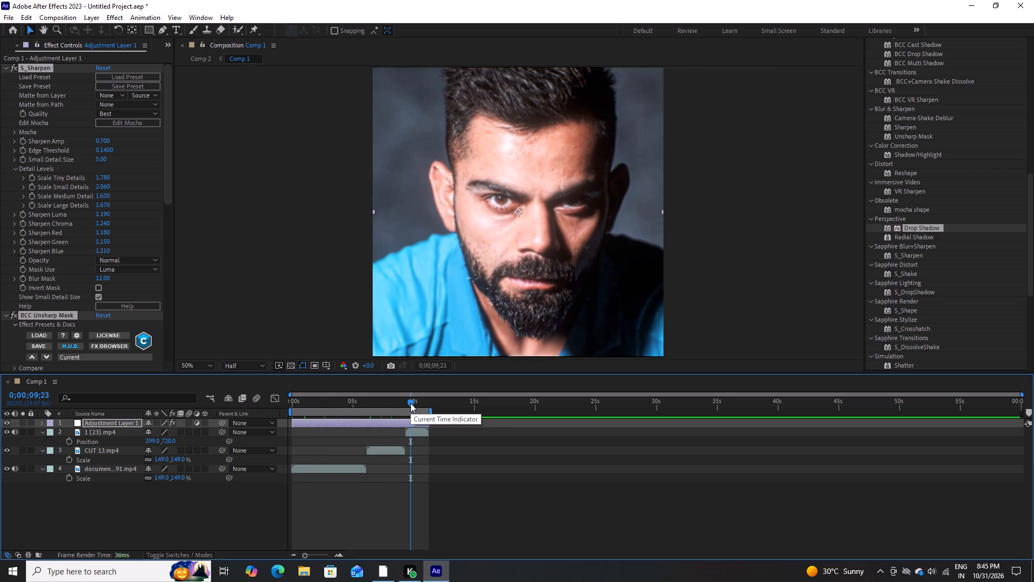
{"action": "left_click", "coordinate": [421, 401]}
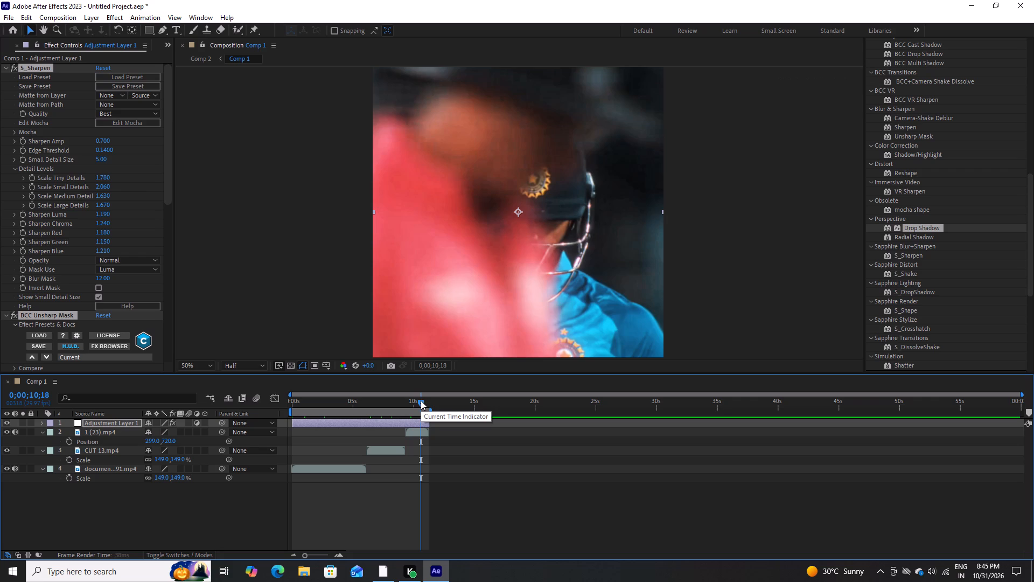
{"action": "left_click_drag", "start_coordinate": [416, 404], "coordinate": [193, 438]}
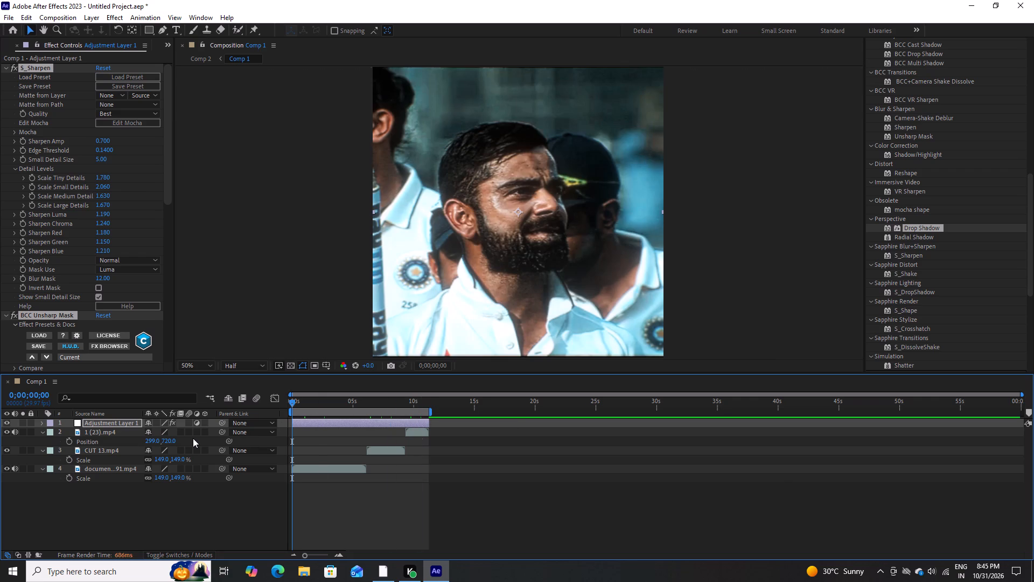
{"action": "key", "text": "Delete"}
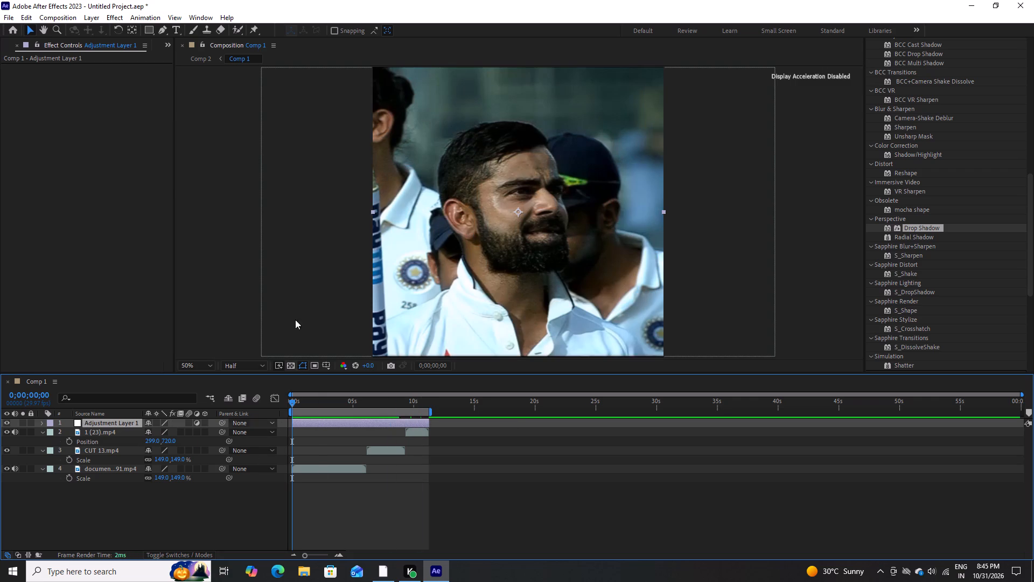
Apply the goated cc animation preset from the Cc_s folder to the adjustment layer.
{"action": "left_click", "coordinate": [132, 17]}
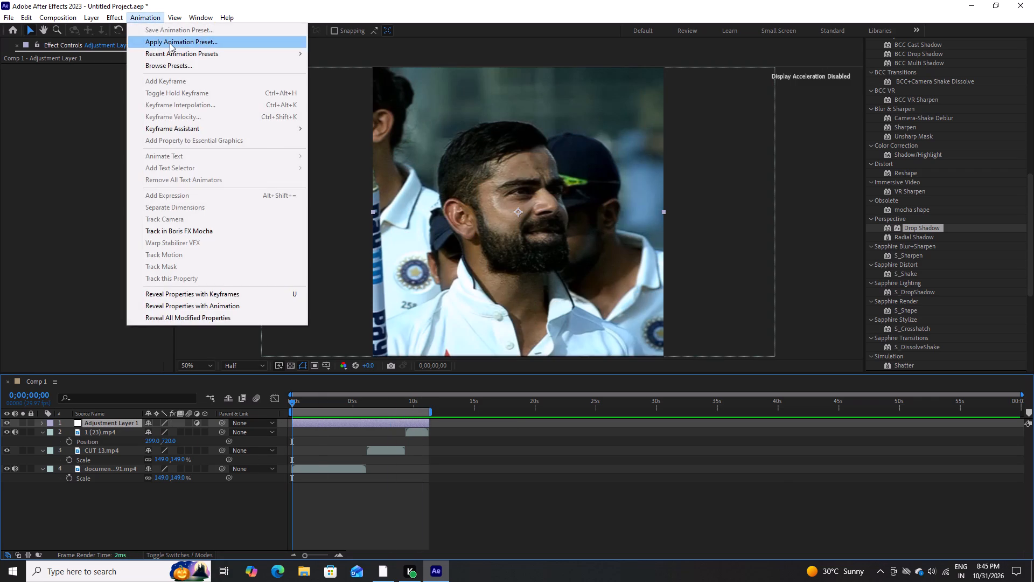
{"action": "left_click", "coordinate": [170, 43]}
{"action": "scroll", "coordinate": [541, 286], "scroll_direction": "down", "scroll_amount": 1}
{"action": "scroll", "coordinate": [541, 286], "scroll_direction": "up", "scroll_amount": 1}
{"action": "scroll", "coordinate": [541, 287], "scroll_direction": "down", "scroll_amount": 3}
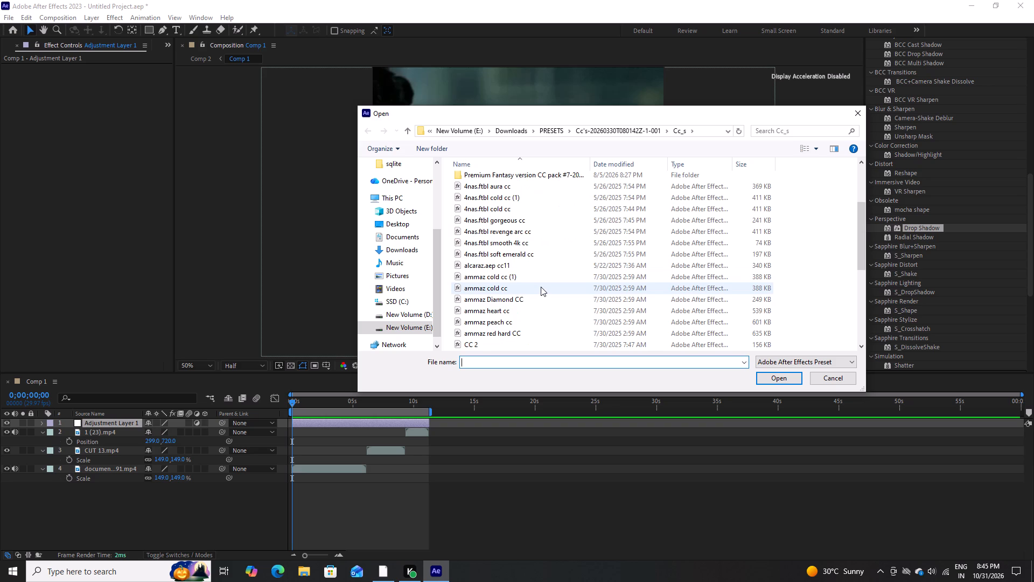
{"action": "scroll", "coordinate": [544, 283], "scroll_direction": "down", "scroll_amount": 6}
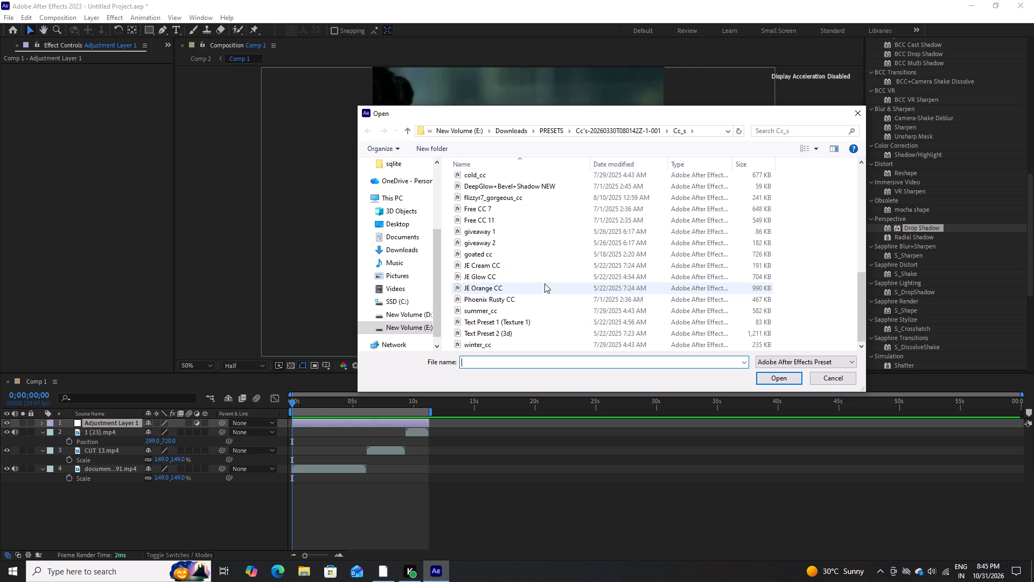
{"action": "left_click_drag", "start_coordinate": [507, 255], "coordinate": [507, 263]}
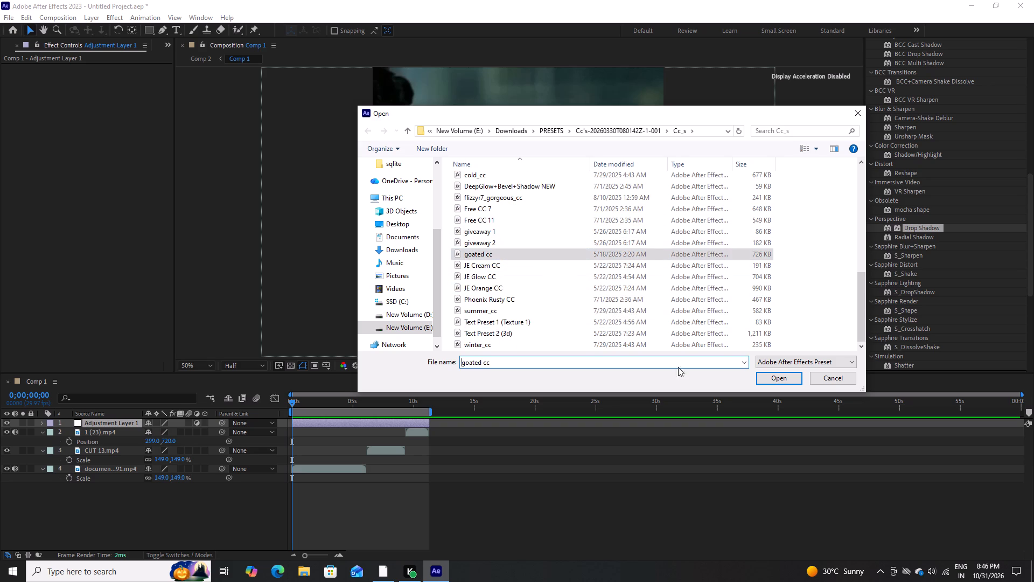
{"action": "left_click", "coordinate": [565, 255]}
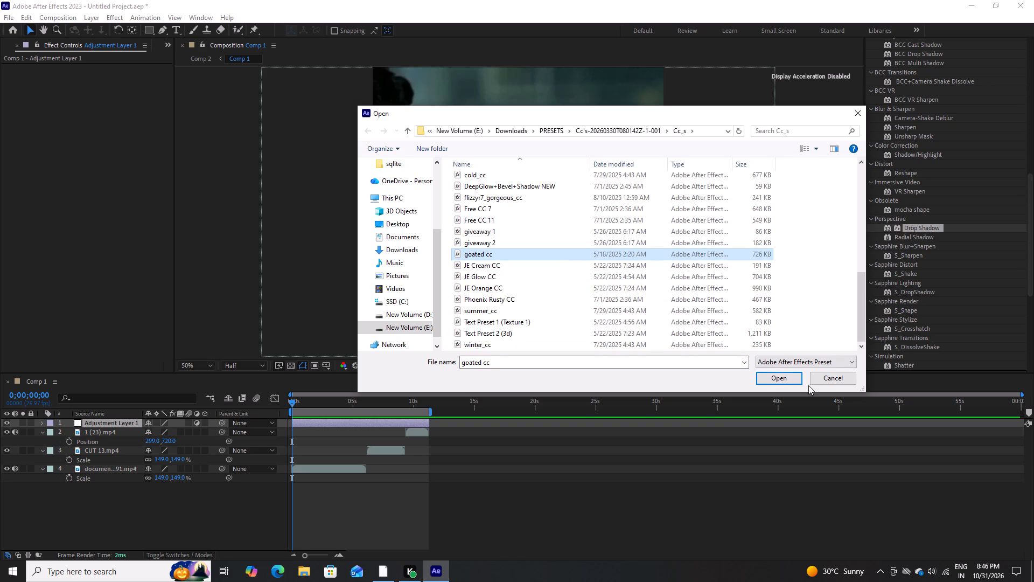
{"action": "left_click", "coordinate": [771, 372]}
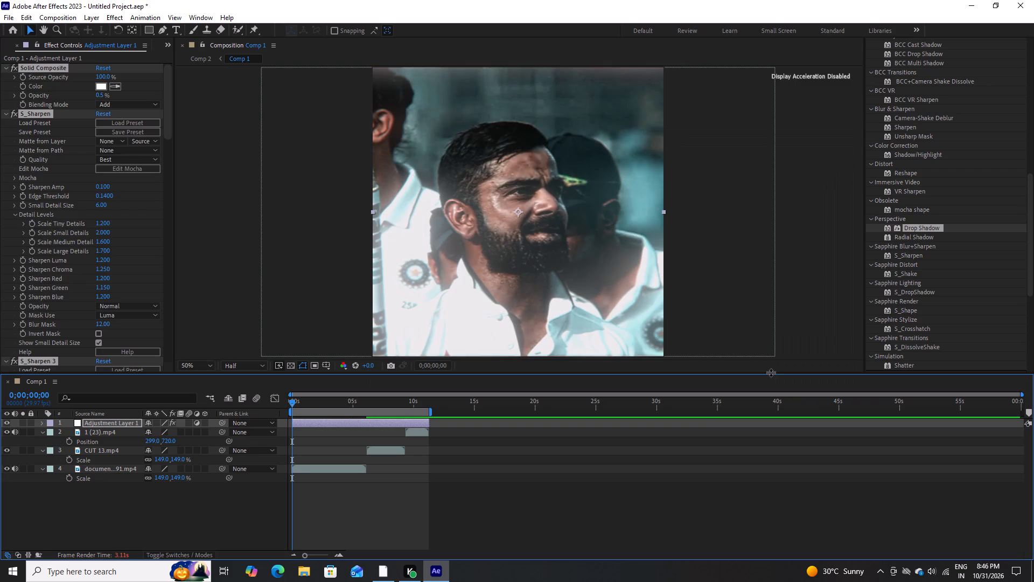
Check the goated cc grade on the CUT 13.mp4 clip and at the start of the document clip.
{"action": "left_click", "coordinate": [370, 397]}
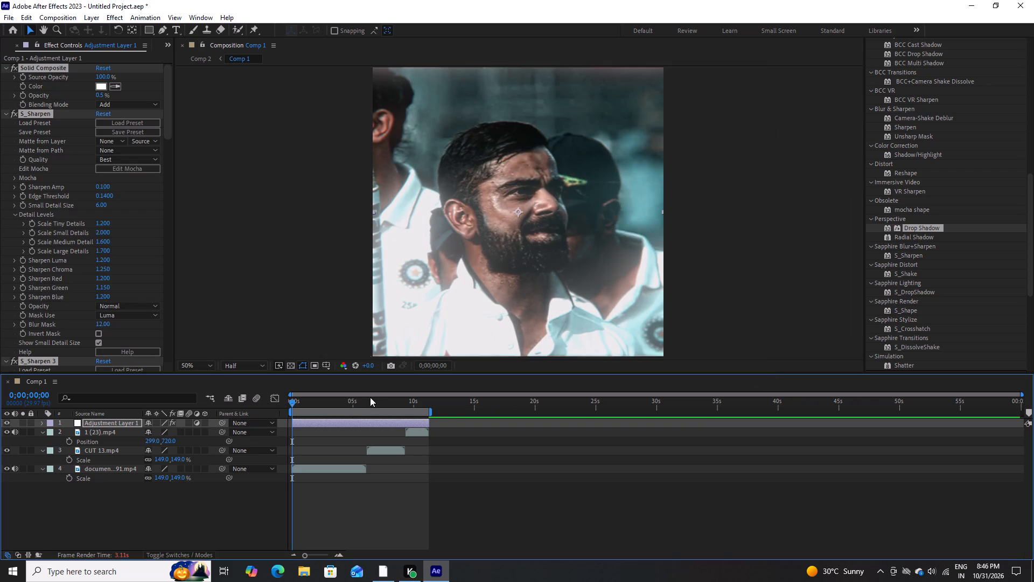
{"action": "left_click", "coordinate": [379, 398]}
{"action": "left_click_drag", "start_coordinate": [380, 398], "coordinate": [334, 403]}
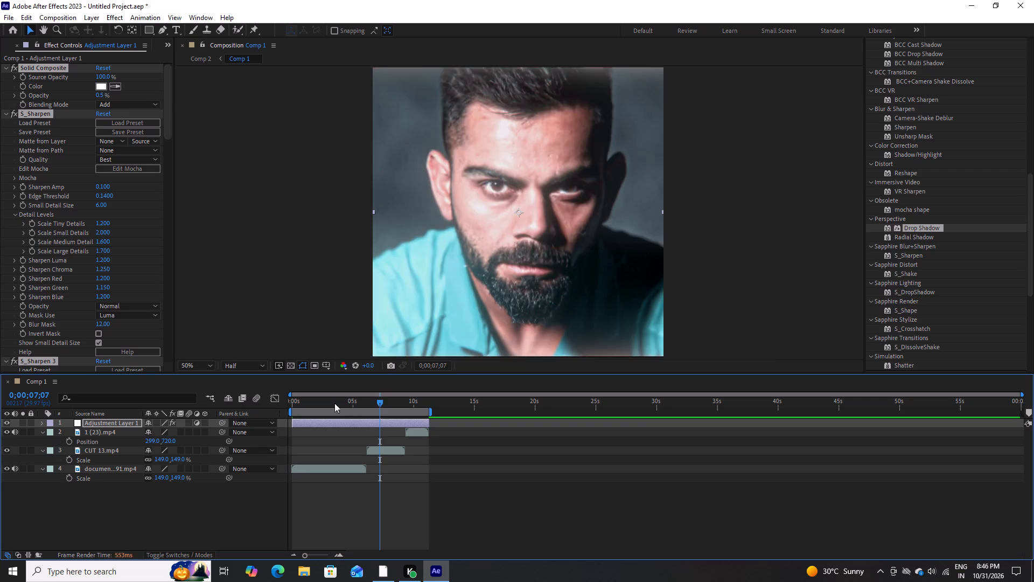
{"action": "left_click_drag", "start_coordinate": [334, 403], "coordinate": [277, 413]}
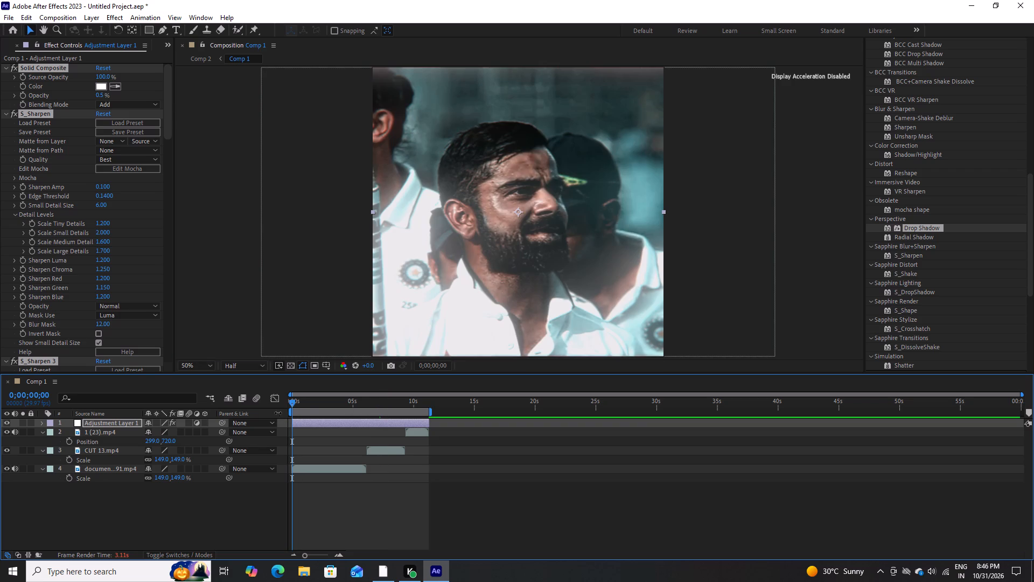
Remove the goated cc preset's effects from the adjustment layer.
{"action": "key", "text": "Delete"}
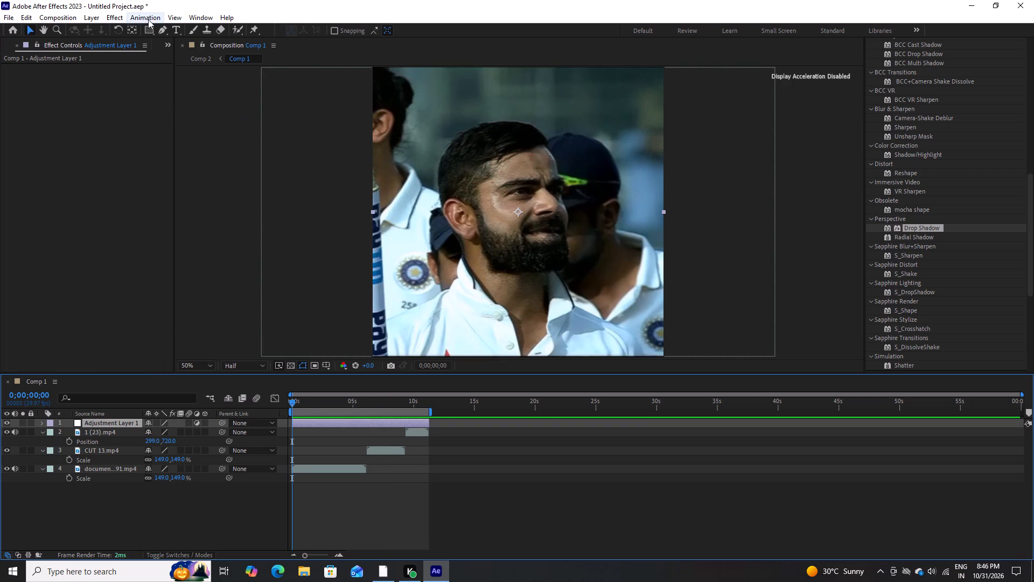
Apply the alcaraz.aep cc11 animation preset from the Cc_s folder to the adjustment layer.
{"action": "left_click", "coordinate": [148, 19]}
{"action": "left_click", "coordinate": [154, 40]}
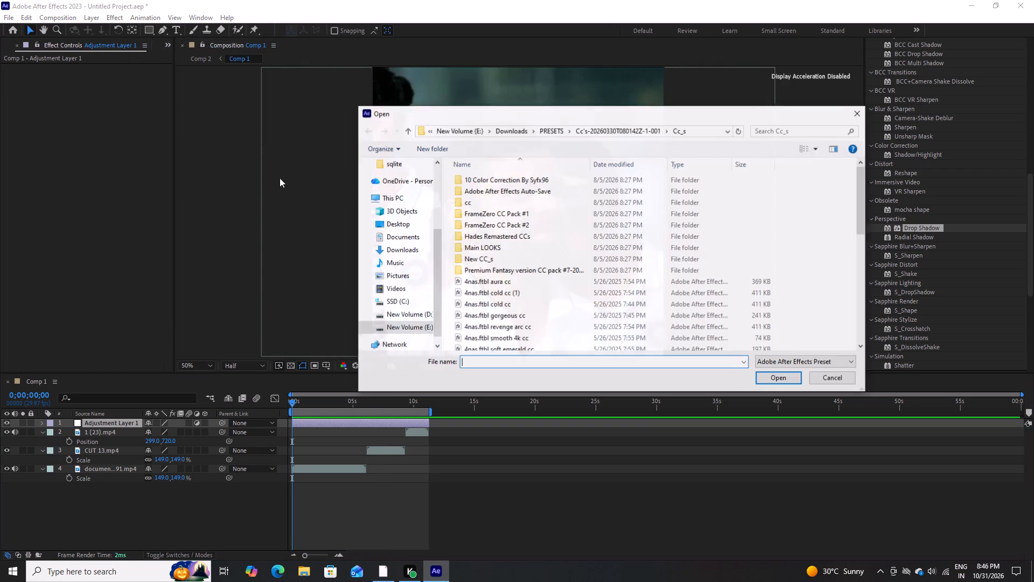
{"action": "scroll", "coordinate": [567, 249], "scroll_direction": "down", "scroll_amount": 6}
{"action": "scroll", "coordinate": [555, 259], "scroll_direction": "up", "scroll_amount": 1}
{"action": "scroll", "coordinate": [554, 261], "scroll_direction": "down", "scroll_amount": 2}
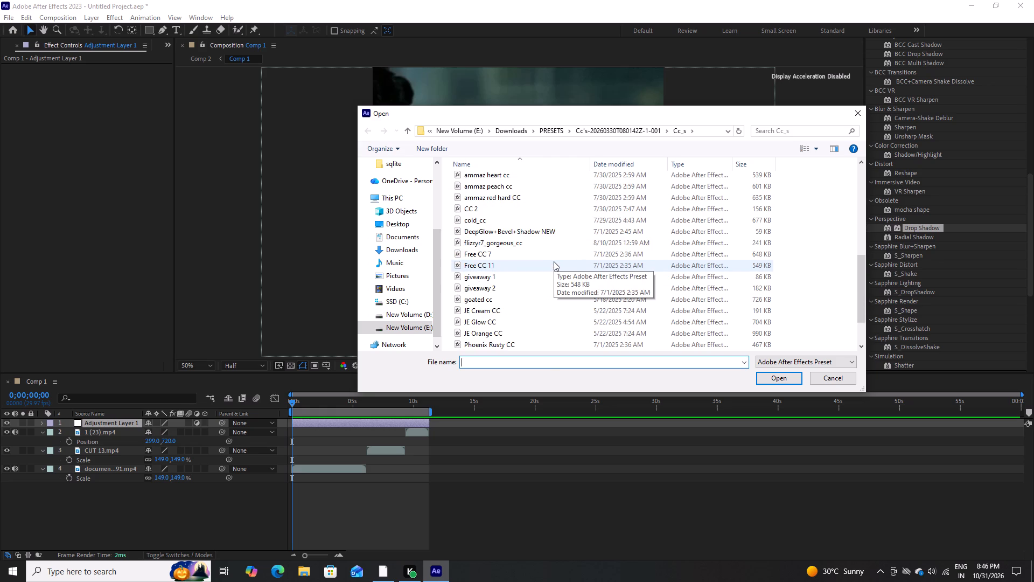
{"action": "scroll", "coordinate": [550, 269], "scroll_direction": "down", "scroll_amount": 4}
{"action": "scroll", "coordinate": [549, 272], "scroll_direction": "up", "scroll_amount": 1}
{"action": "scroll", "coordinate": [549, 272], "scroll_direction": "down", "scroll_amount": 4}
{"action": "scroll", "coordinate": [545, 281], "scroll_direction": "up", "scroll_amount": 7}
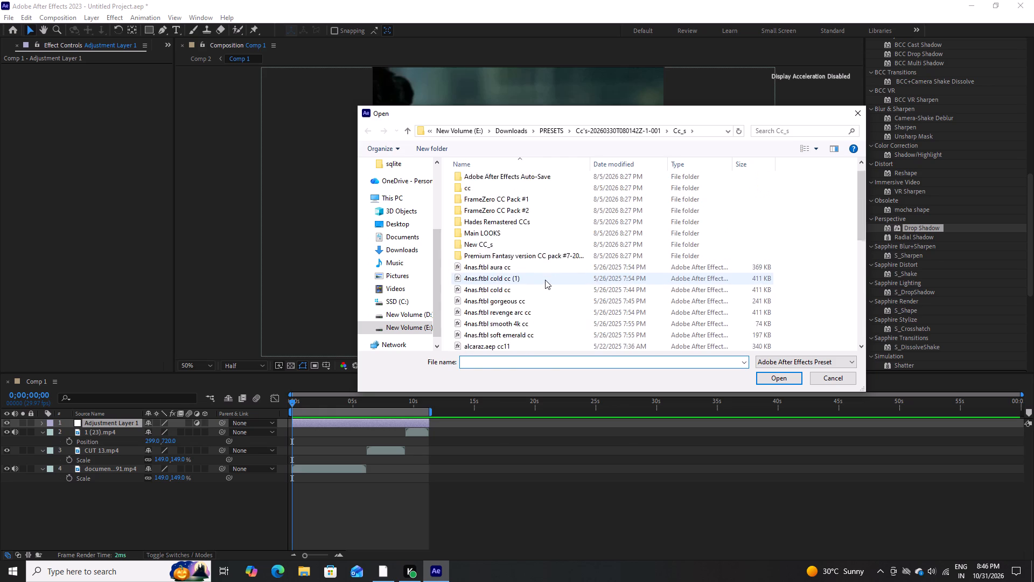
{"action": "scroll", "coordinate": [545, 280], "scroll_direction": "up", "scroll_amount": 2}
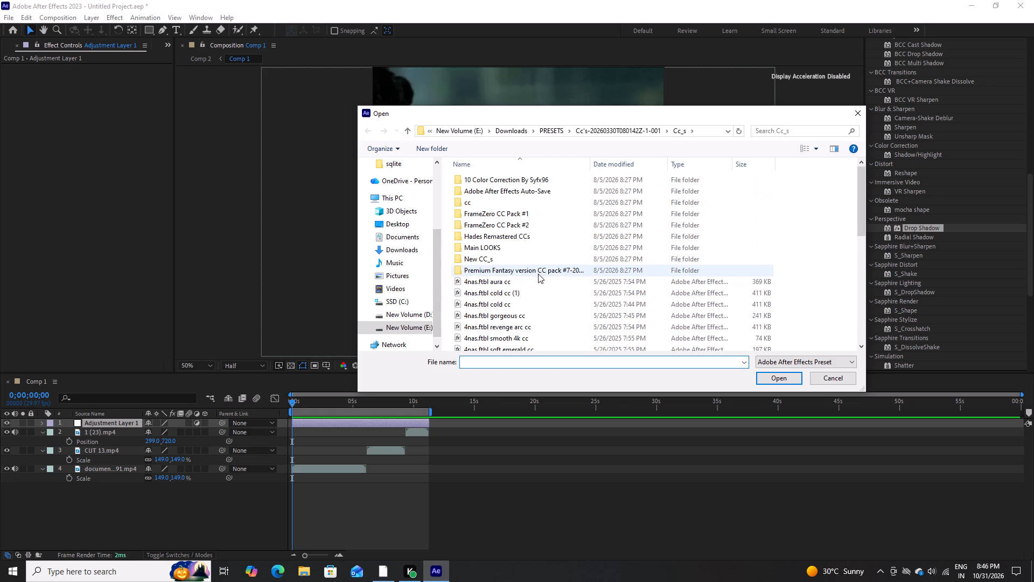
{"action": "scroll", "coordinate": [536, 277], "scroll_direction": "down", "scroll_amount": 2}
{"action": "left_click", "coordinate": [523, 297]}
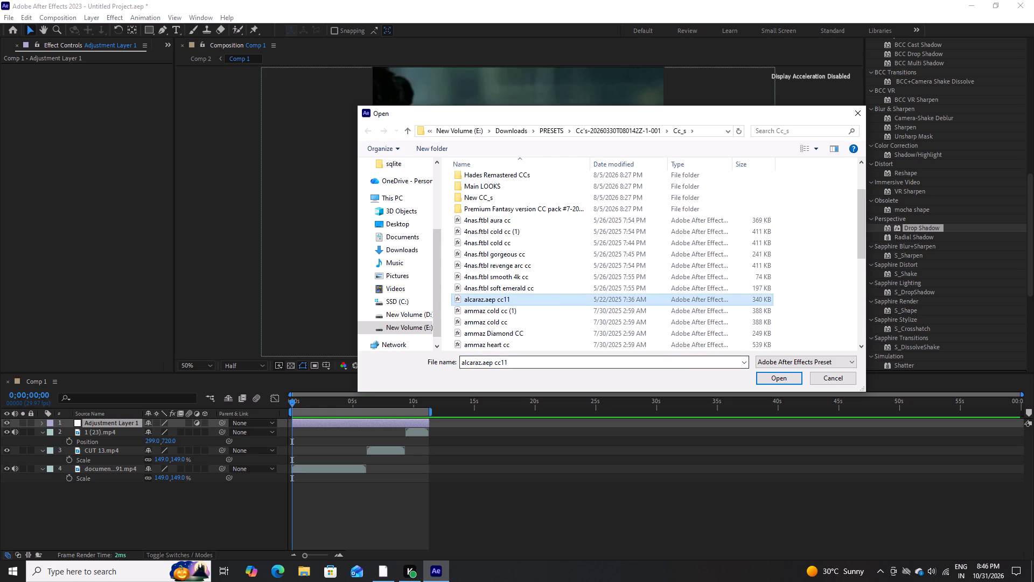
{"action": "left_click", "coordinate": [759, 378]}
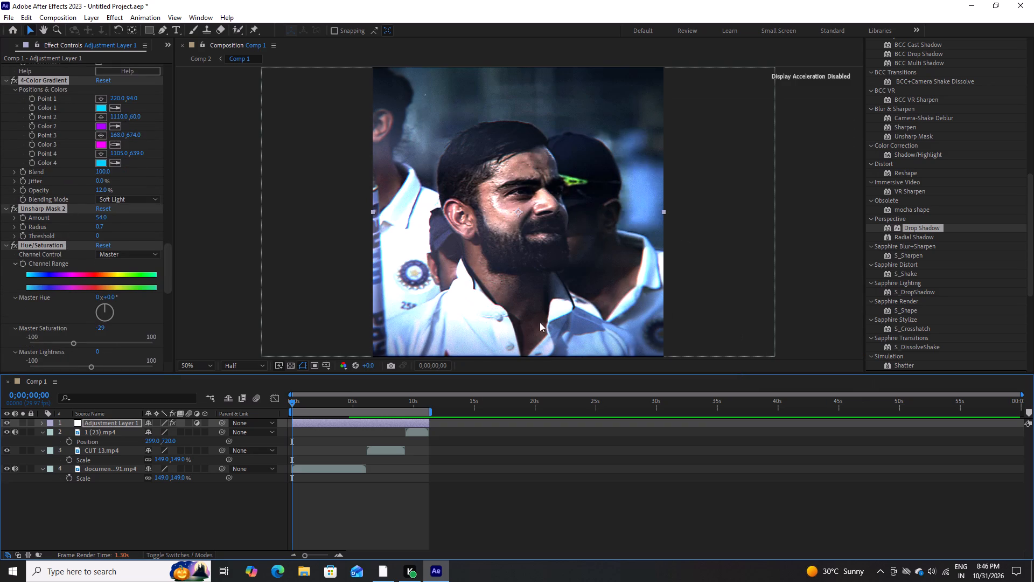
Check the alcaraz grade on the CUT 13.mp4 clip and at the start of the document clip.
{"action": "left_click", "coordinate": [388, 405]}
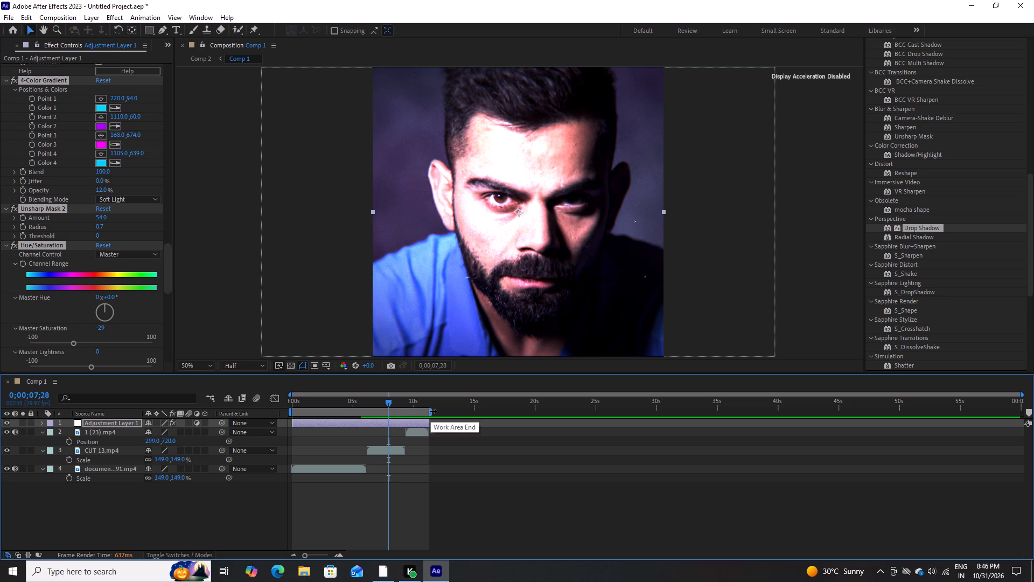
{"action": "left_click_drag", "start_coordinate": [391, 405], "coordinate": [226, 436]}
{"action": "left_click", "coordinate": [226, 436]}
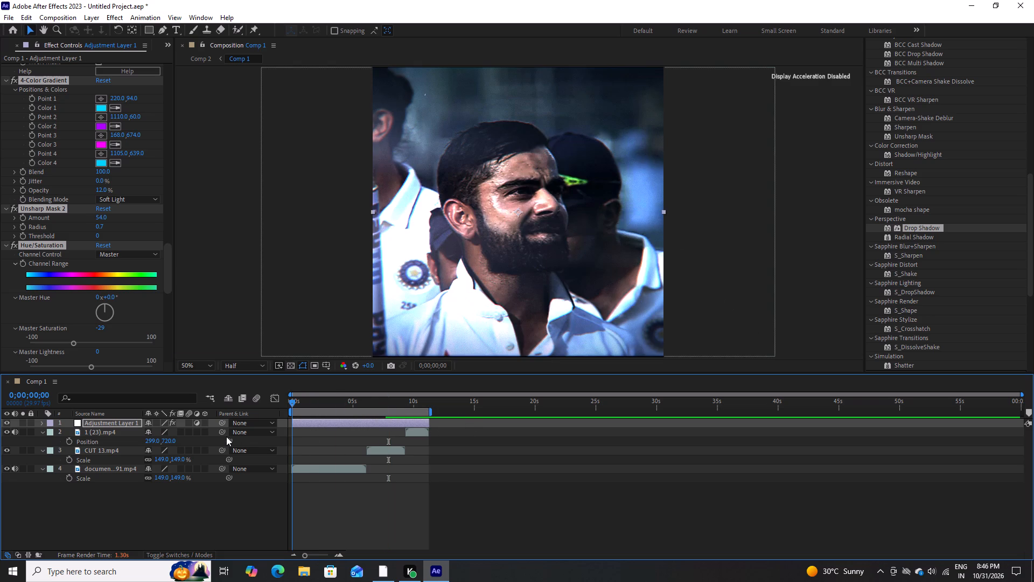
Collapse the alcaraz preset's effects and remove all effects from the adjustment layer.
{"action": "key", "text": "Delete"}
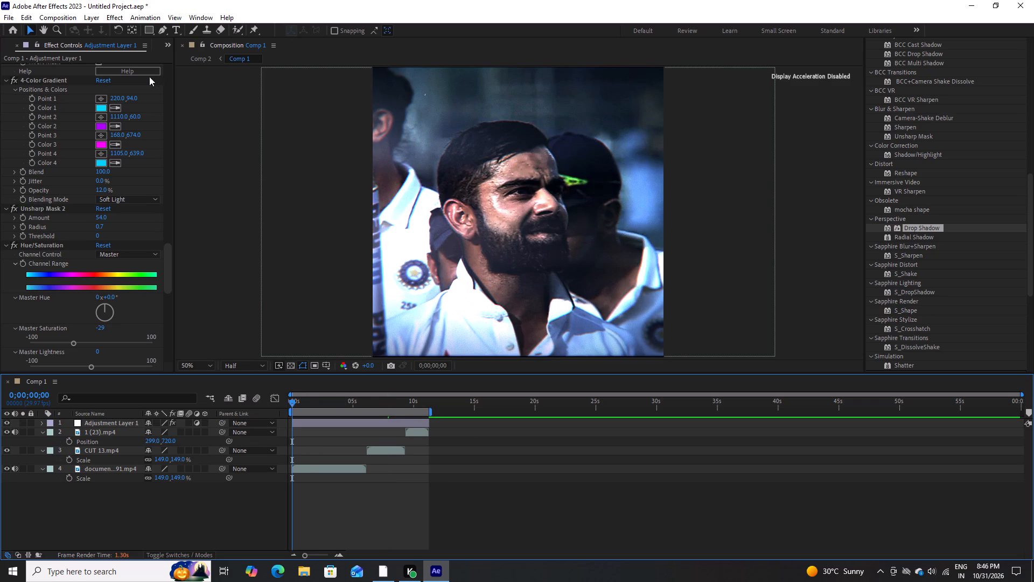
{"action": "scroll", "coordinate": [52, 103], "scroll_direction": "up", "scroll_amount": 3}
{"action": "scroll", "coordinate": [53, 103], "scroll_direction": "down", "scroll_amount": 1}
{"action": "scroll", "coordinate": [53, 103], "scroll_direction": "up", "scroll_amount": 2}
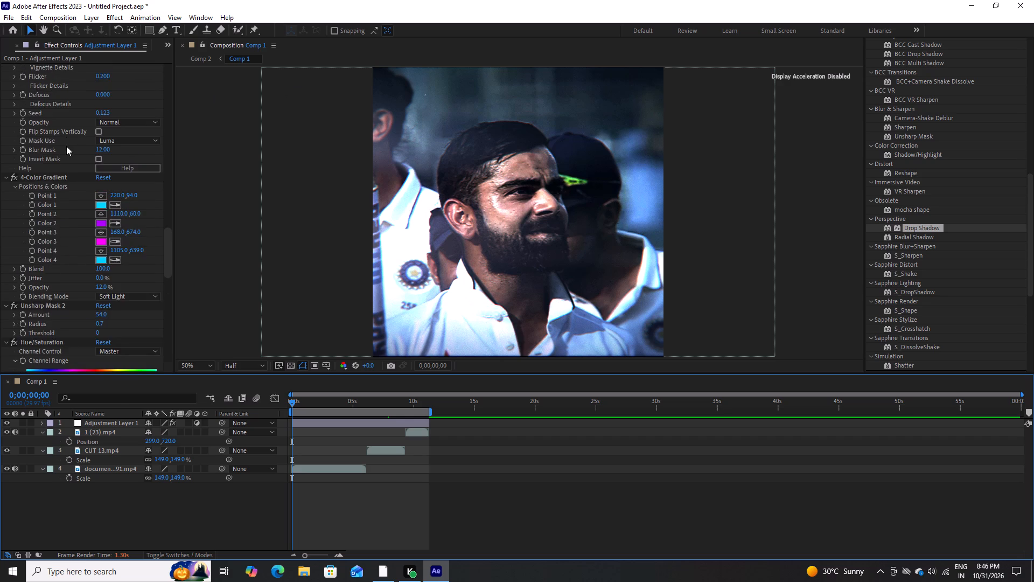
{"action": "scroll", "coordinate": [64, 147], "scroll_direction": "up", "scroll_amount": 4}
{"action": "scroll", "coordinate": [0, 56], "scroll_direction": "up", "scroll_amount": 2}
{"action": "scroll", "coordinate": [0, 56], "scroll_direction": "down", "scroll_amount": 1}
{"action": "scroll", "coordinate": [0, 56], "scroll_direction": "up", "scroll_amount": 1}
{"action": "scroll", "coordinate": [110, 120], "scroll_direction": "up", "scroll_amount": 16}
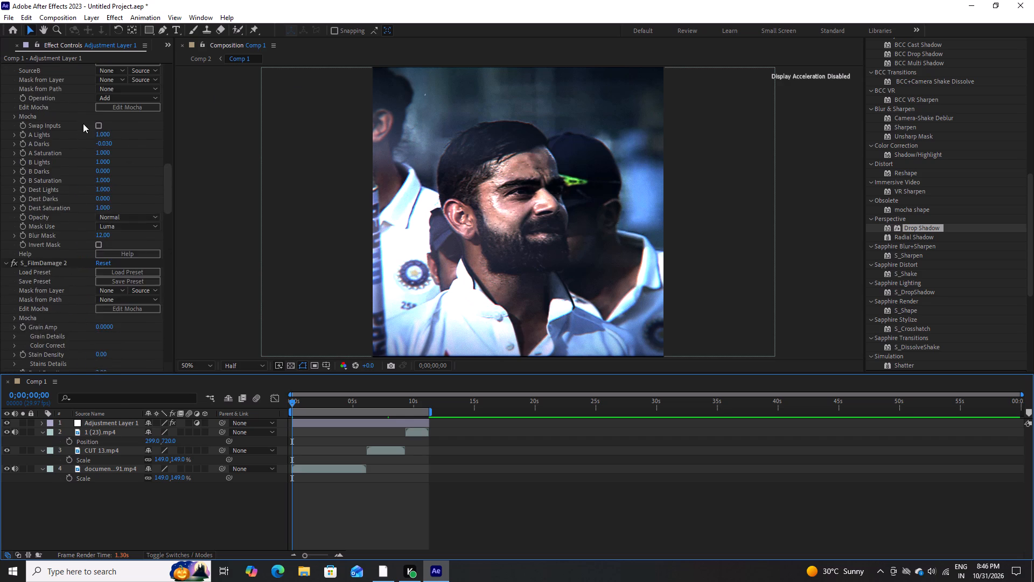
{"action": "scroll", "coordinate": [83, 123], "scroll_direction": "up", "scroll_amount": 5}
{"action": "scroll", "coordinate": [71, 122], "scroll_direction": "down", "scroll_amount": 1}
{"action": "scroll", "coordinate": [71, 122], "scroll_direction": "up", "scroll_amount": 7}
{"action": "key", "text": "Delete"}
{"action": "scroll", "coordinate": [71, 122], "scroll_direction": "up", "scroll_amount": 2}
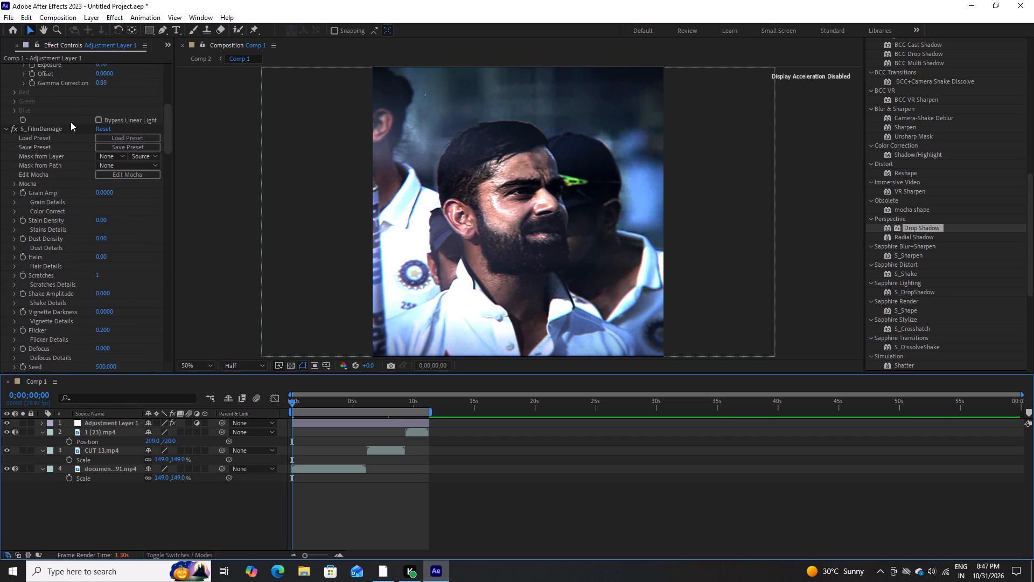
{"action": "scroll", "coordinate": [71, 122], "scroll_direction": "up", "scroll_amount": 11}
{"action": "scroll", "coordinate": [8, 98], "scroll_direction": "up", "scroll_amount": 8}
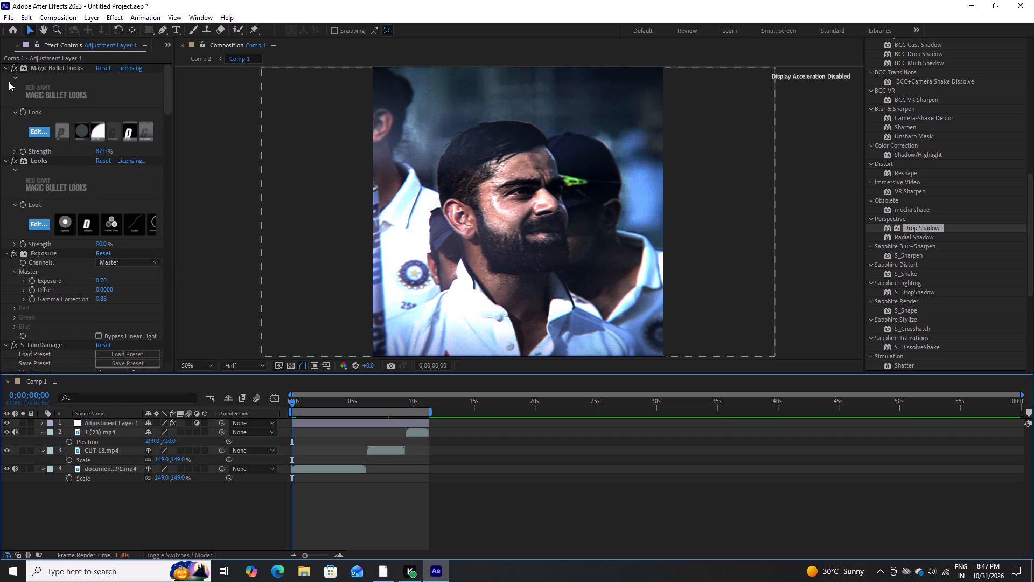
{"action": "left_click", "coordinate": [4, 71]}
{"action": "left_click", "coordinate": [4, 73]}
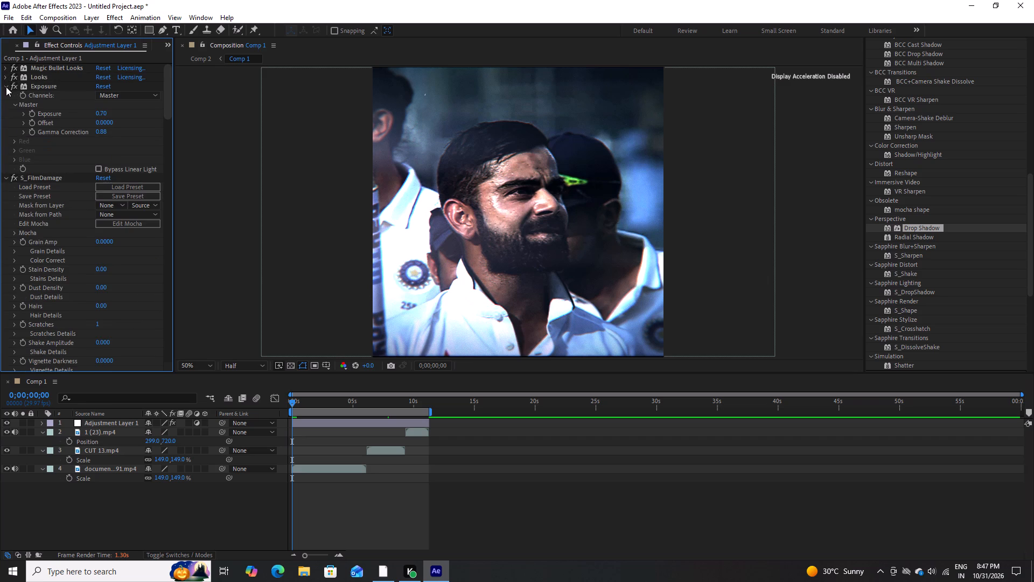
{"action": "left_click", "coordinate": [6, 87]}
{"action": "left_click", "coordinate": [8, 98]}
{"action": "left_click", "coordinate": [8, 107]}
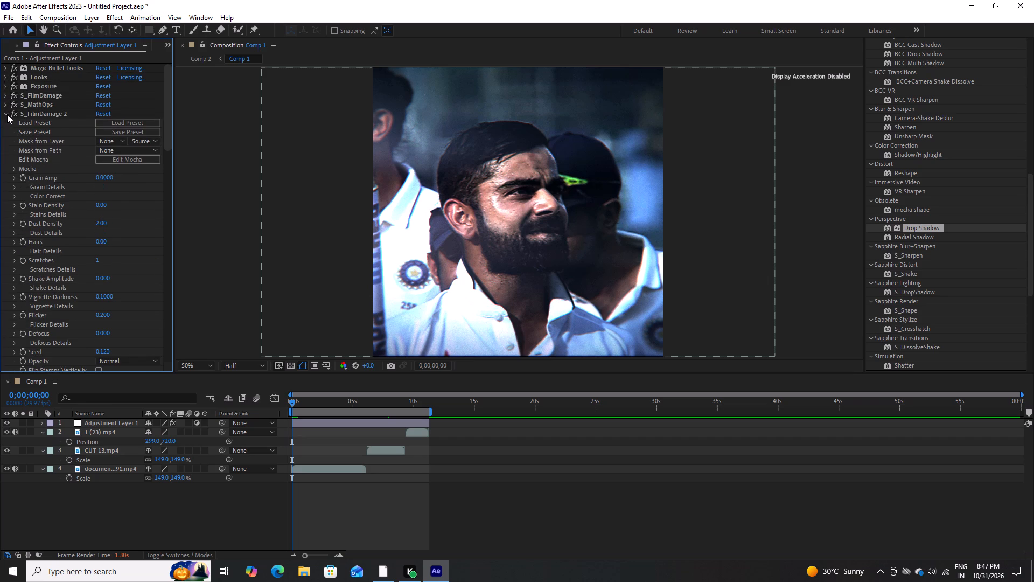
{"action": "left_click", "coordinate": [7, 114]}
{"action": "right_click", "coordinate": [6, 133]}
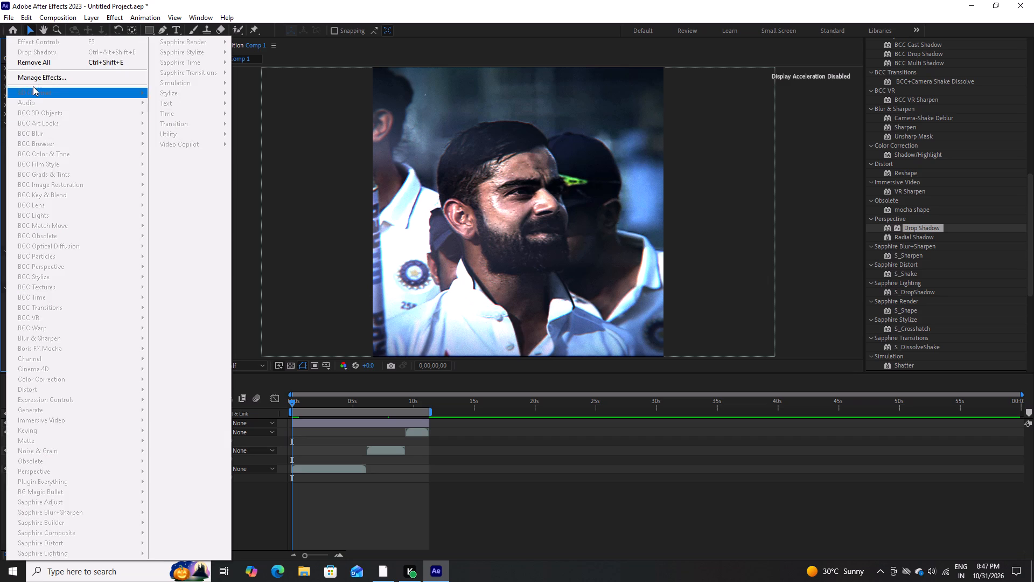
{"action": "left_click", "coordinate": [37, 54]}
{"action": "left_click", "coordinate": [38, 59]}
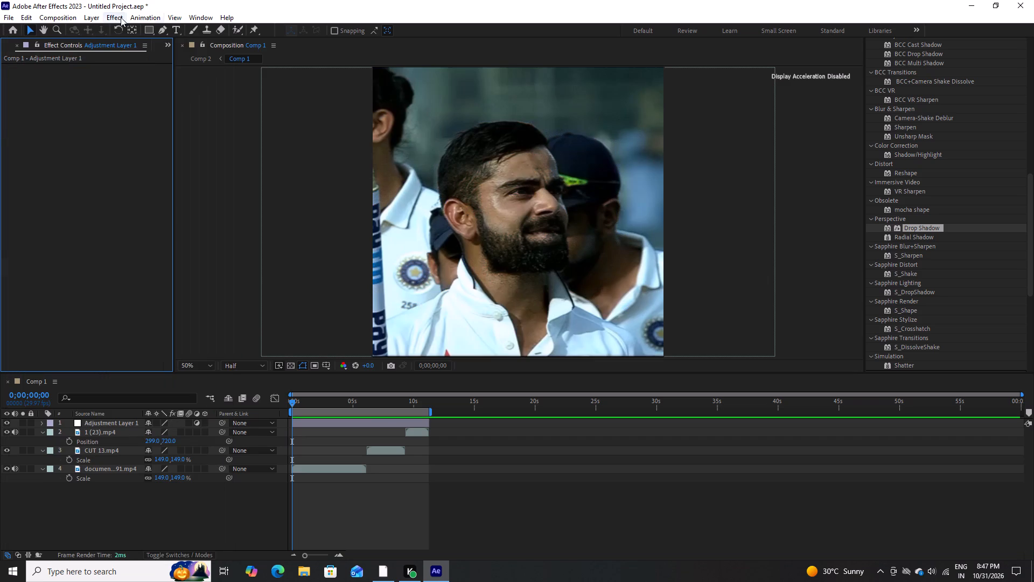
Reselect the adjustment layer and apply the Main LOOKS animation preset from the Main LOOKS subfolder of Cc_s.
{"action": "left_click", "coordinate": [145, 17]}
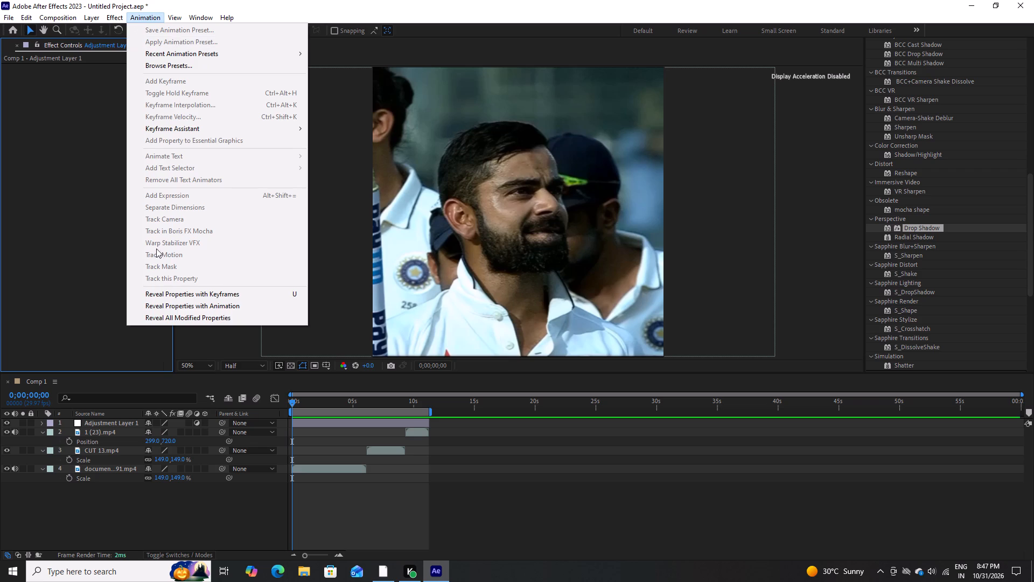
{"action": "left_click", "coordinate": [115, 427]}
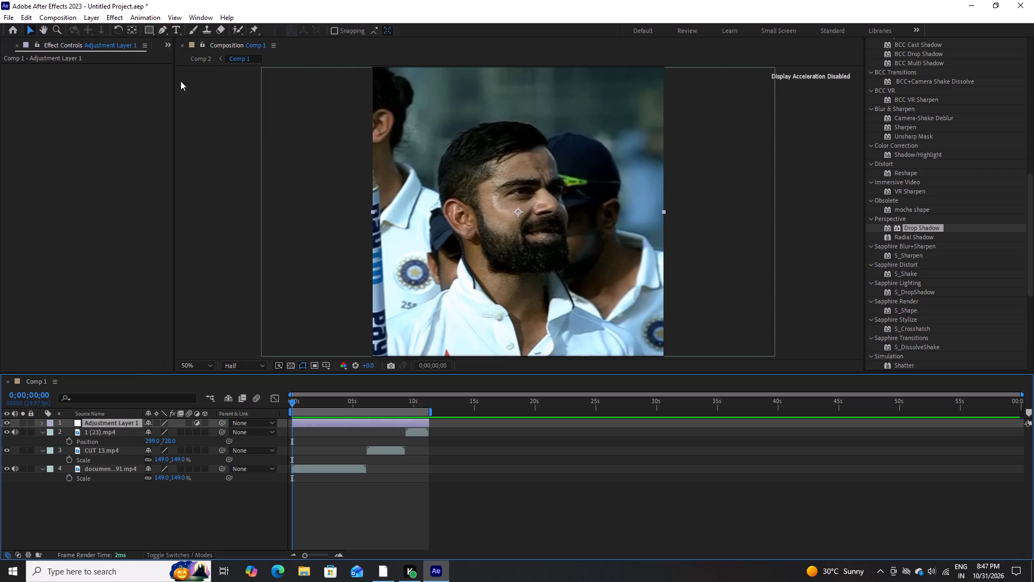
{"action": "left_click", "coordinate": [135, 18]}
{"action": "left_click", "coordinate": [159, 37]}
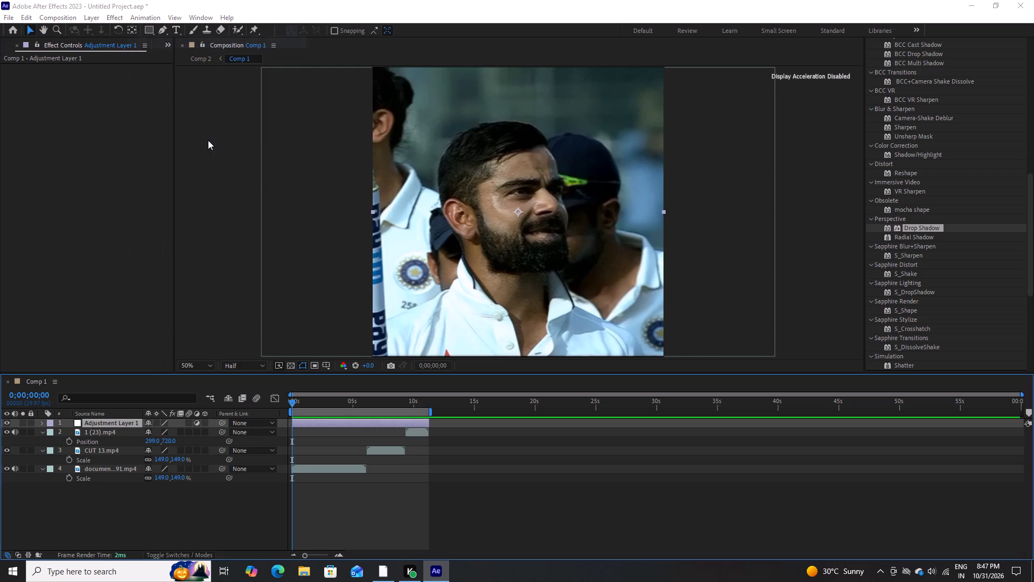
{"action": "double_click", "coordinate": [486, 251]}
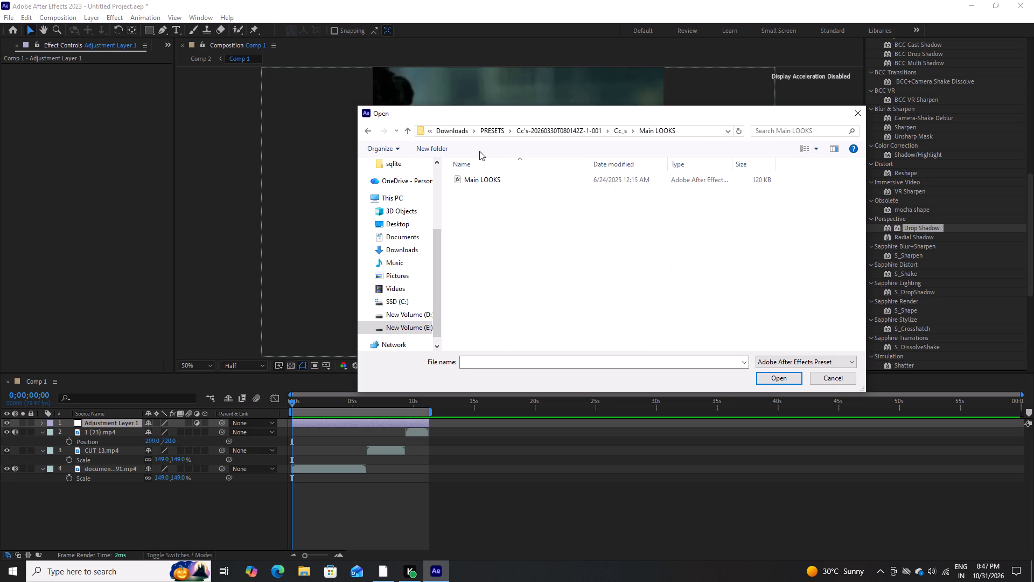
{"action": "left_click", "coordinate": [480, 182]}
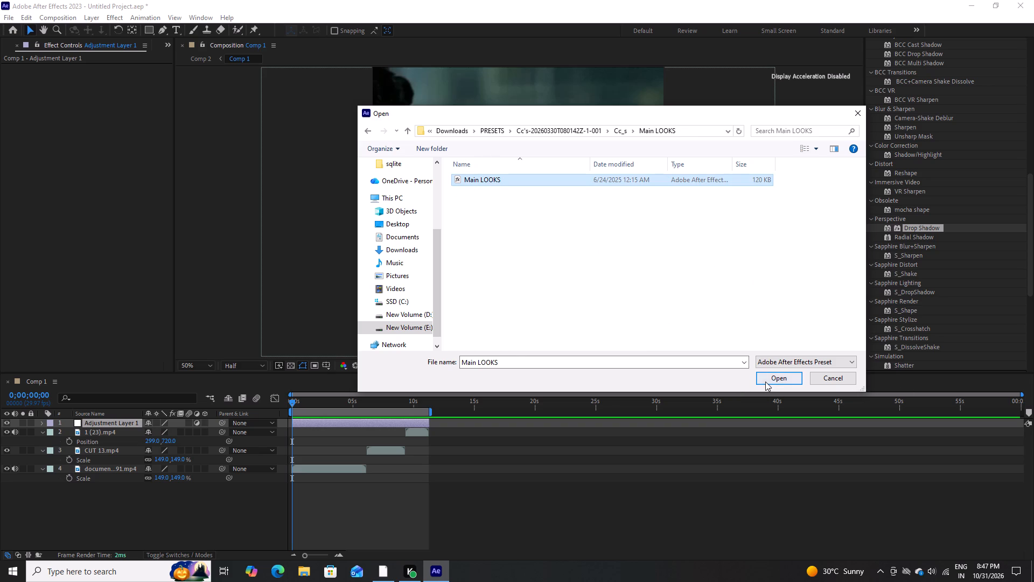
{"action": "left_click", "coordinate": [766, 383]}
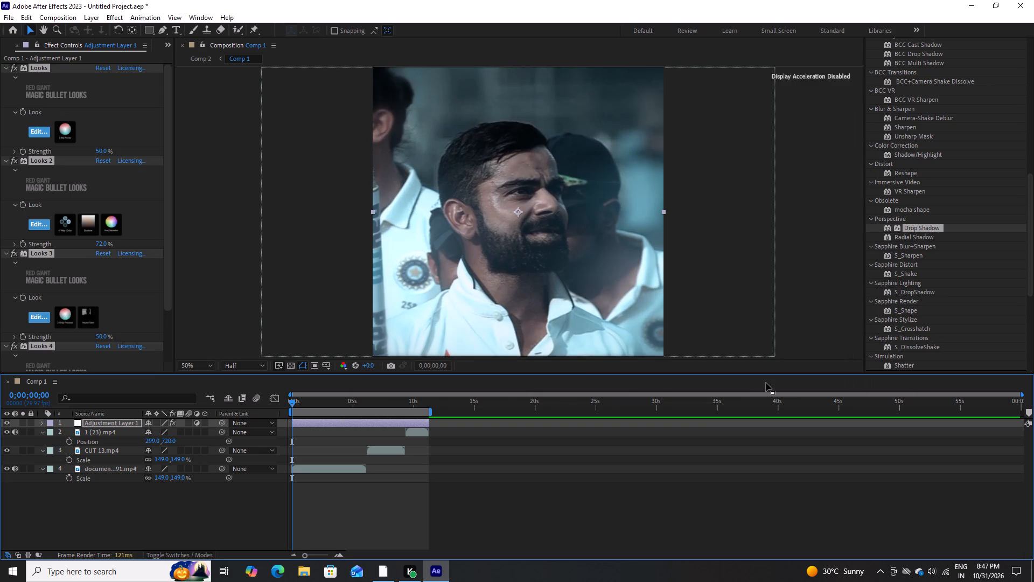
Check the Main LOOKS grade on the CUT 13.mp4 clip and at several times in the first seconds of the document clip.
{"action": "left_click", "coordinate": [372, 399]}
{"action": "left_click_drag", "start_coordinate": [385, 397], "coordinate": [237, 420]}
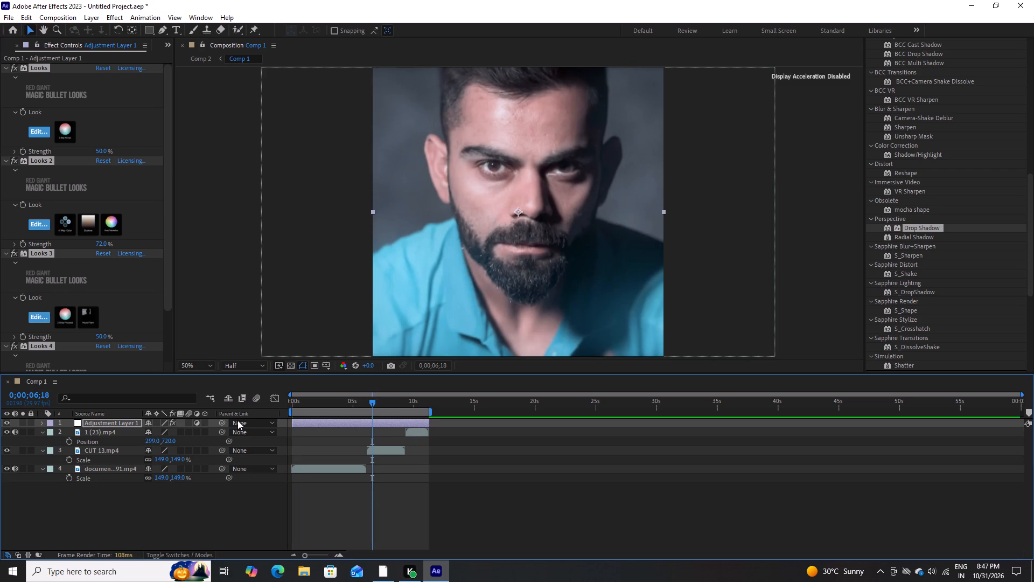
{"action": "left_click_drag", "start_coordinate": [345, 402], "coordinate": [282, 403]}
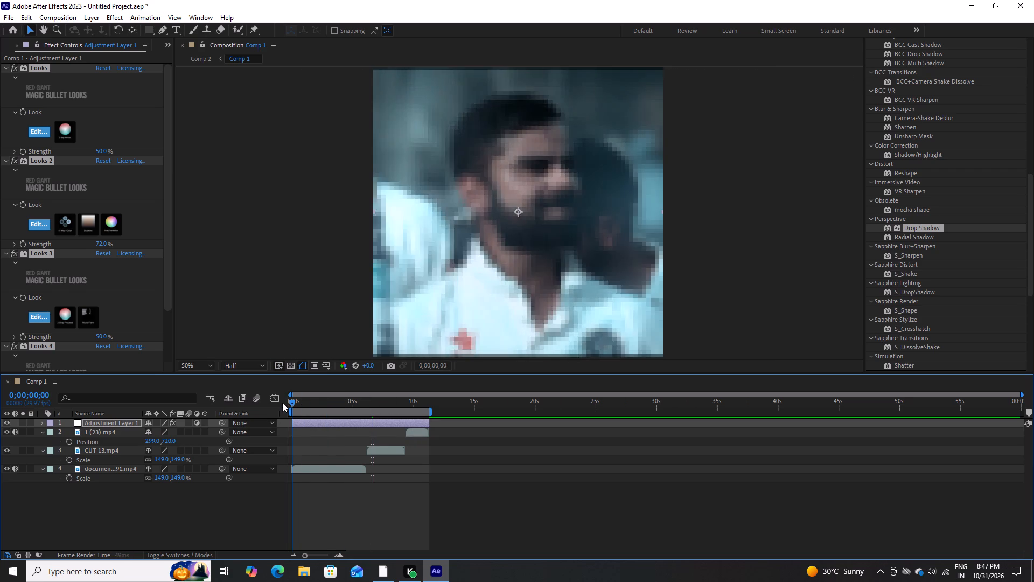
{"action": "key", "text": "End"}
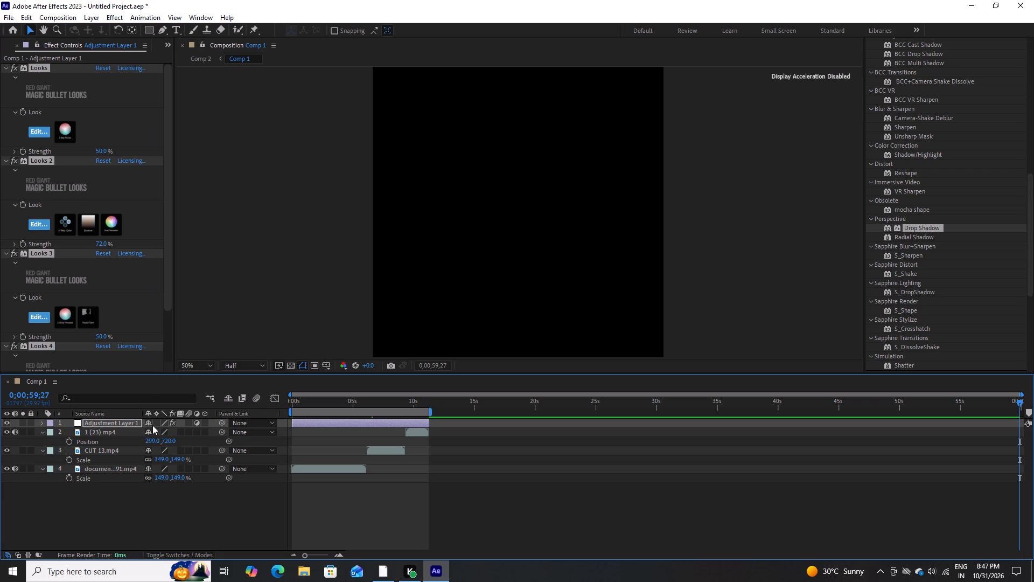
{"action": "left_click", "coordinate": [333, 405]}
{"action": "left_click", "coordinate": [332, 405]}
{"action": "left_click_drag", "start_coordinate": [322, 406], "coordinate": [308, 411]}
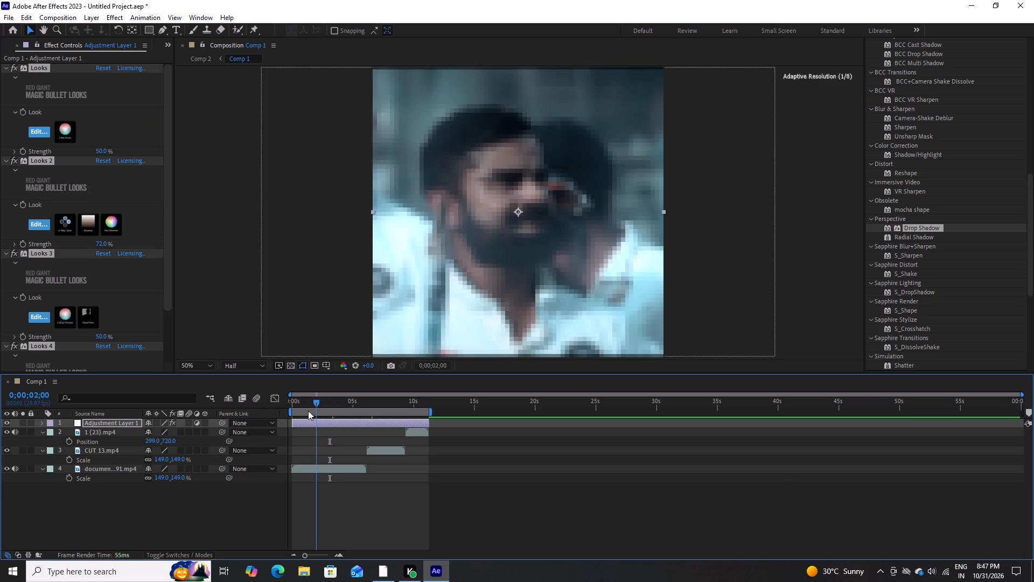
{"action": "left_click_drag", "start_coordinate": [308, 411], "coordinate": [302, 413]}
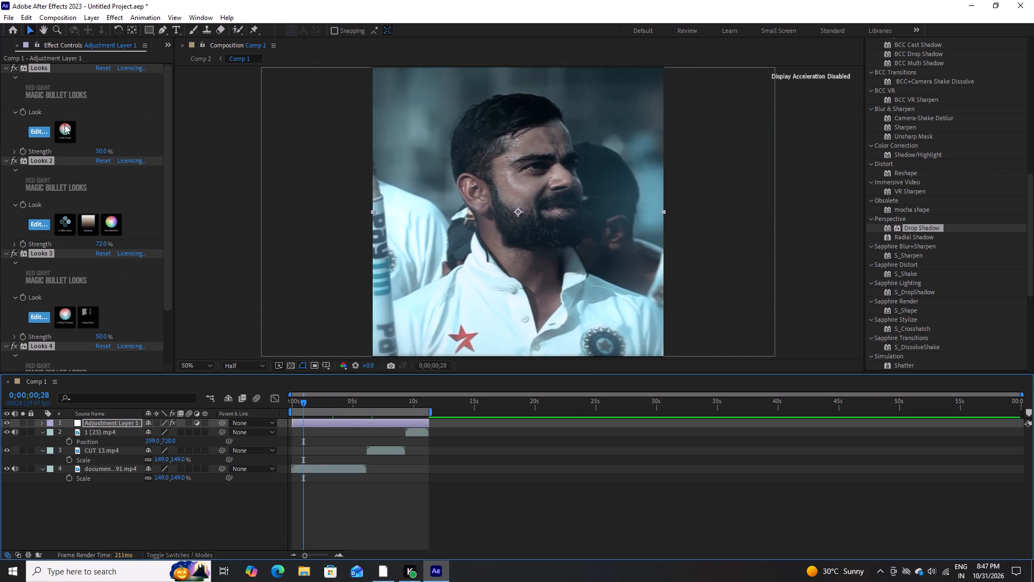
{"action": "key", "text": "End"}
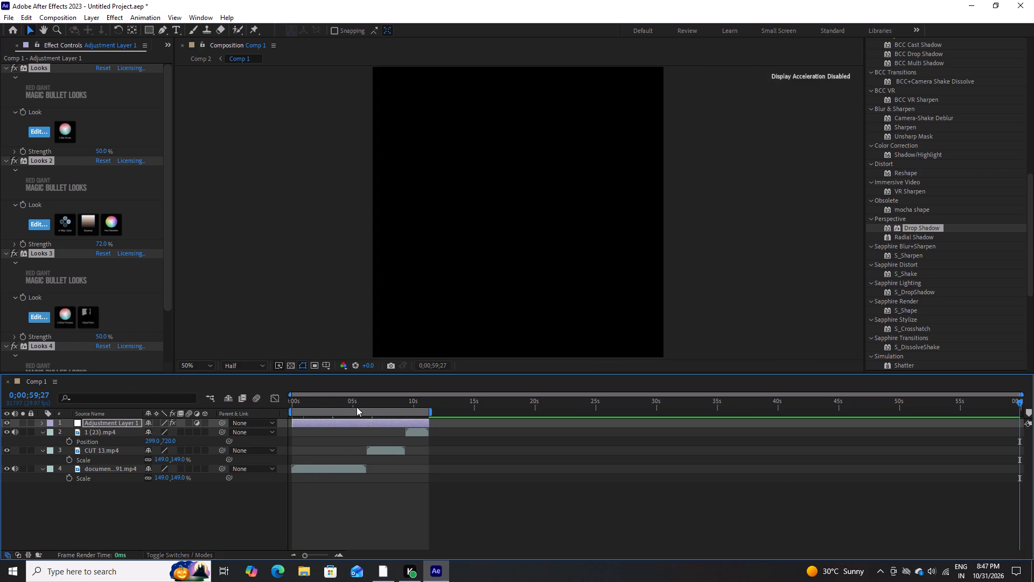
{"action": "left_click_drag", "start_coordinate": [357, 407], "coordinate": [307, 410]}
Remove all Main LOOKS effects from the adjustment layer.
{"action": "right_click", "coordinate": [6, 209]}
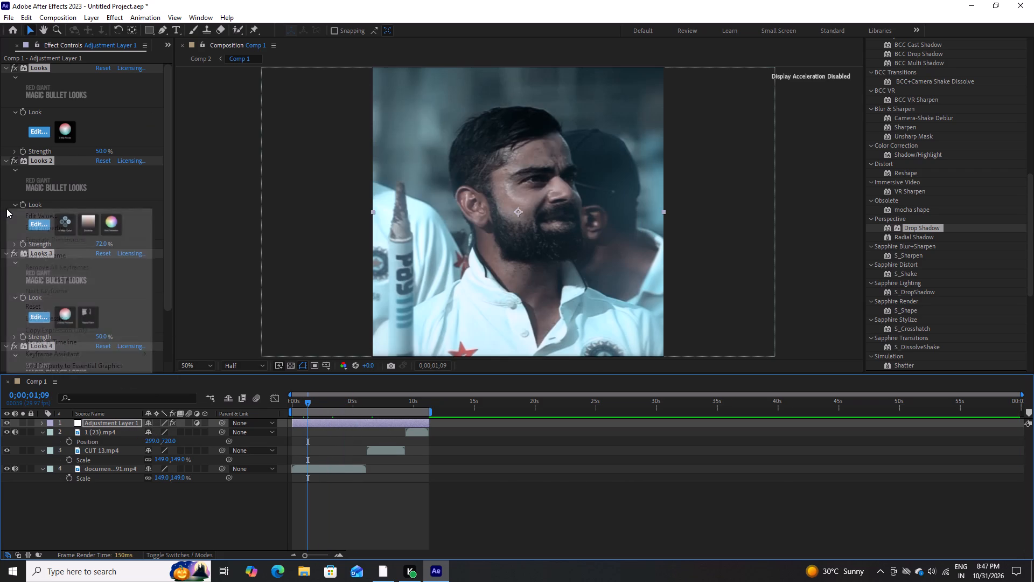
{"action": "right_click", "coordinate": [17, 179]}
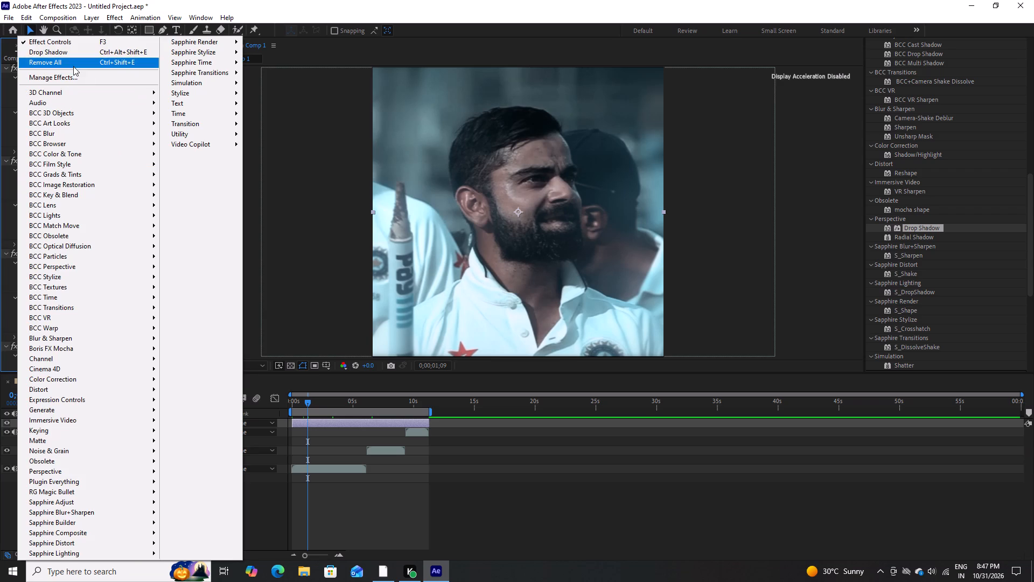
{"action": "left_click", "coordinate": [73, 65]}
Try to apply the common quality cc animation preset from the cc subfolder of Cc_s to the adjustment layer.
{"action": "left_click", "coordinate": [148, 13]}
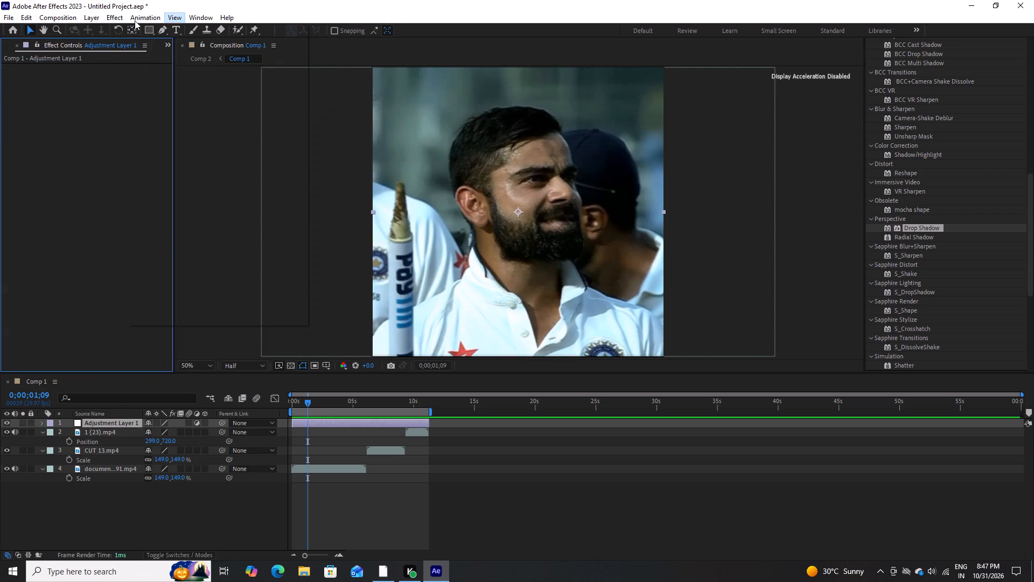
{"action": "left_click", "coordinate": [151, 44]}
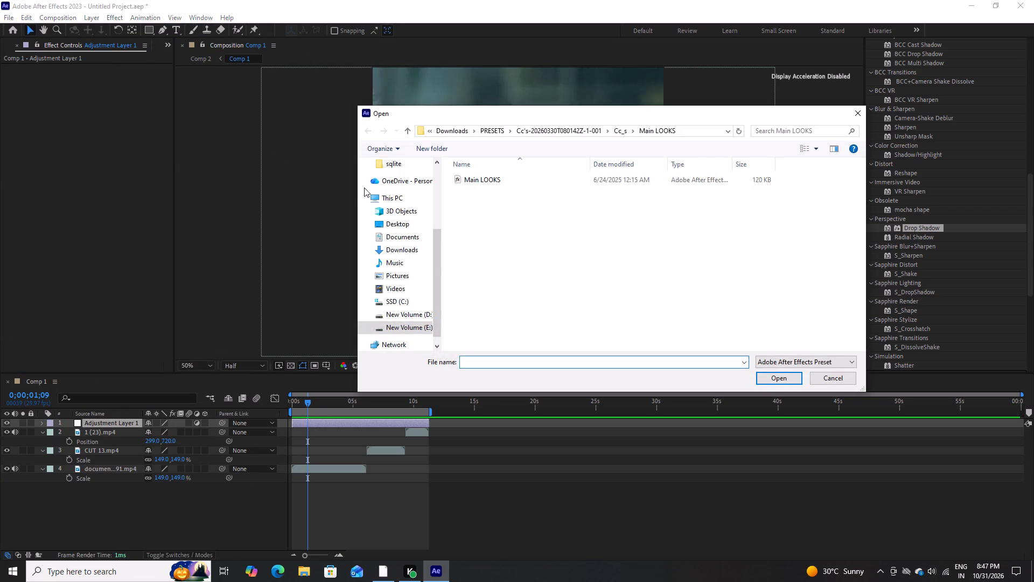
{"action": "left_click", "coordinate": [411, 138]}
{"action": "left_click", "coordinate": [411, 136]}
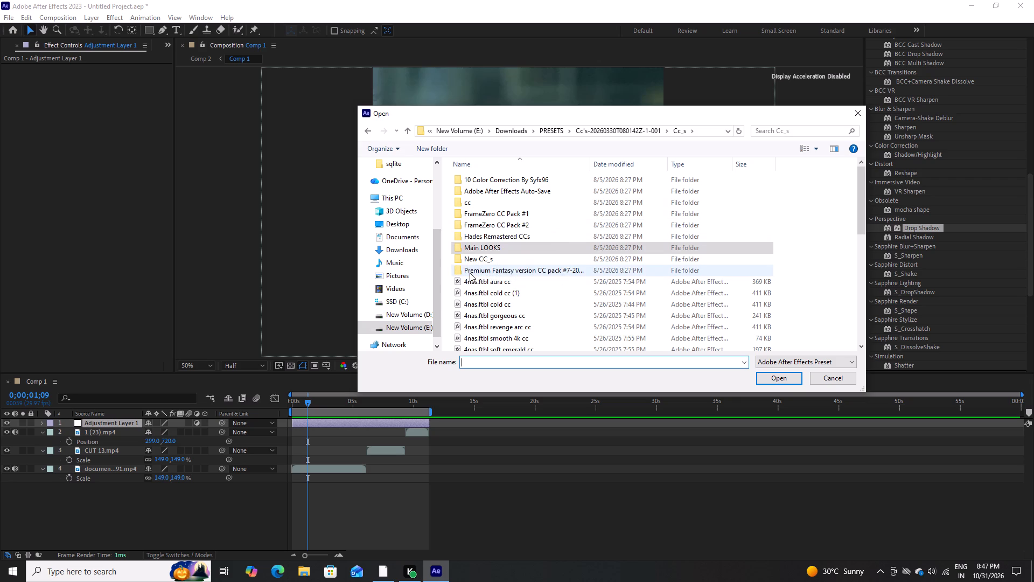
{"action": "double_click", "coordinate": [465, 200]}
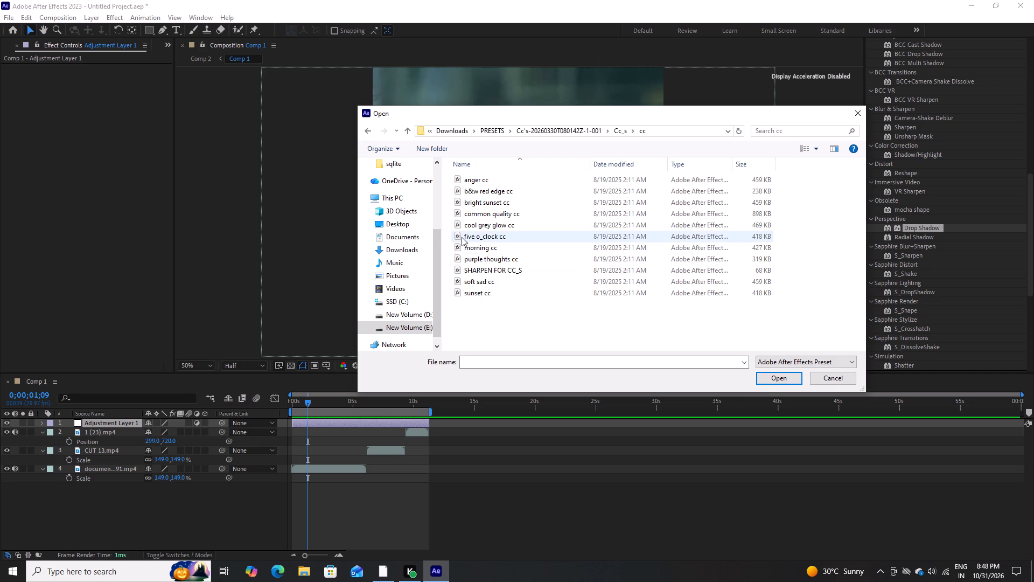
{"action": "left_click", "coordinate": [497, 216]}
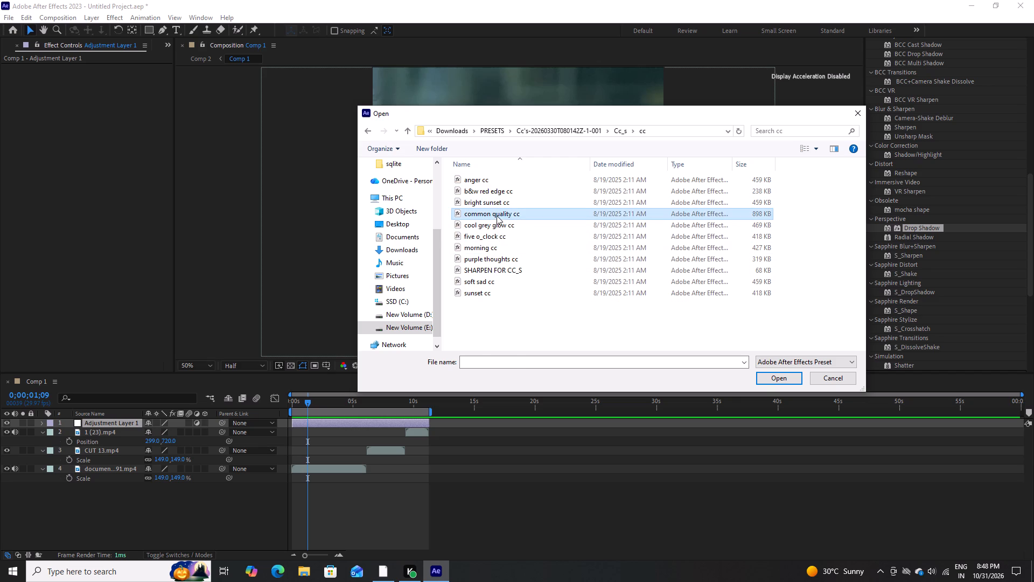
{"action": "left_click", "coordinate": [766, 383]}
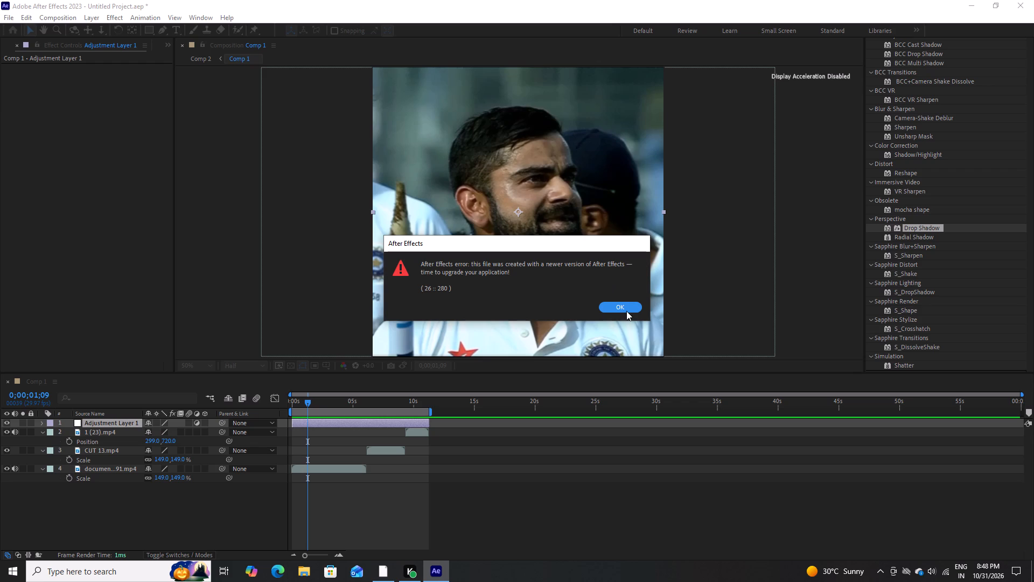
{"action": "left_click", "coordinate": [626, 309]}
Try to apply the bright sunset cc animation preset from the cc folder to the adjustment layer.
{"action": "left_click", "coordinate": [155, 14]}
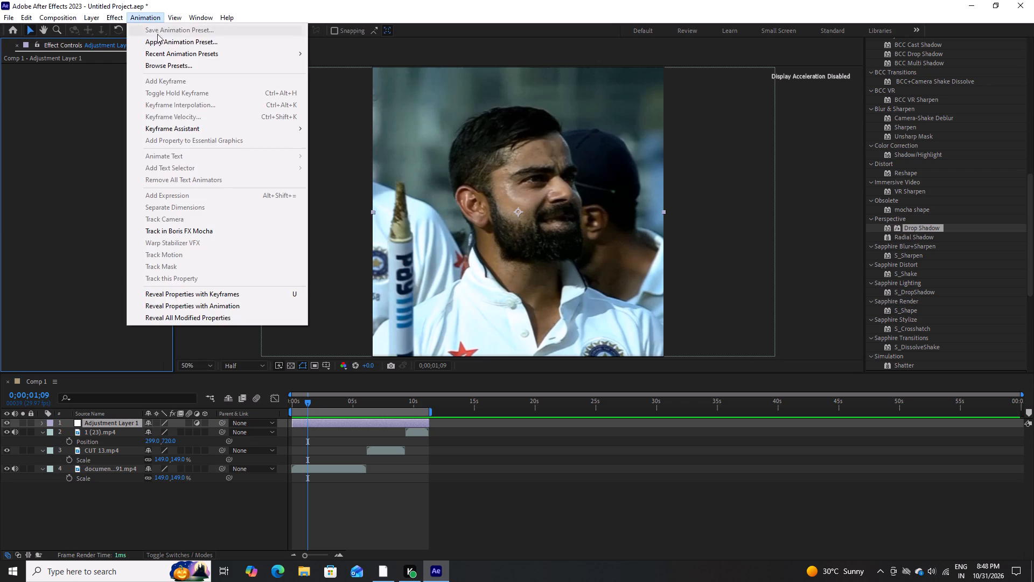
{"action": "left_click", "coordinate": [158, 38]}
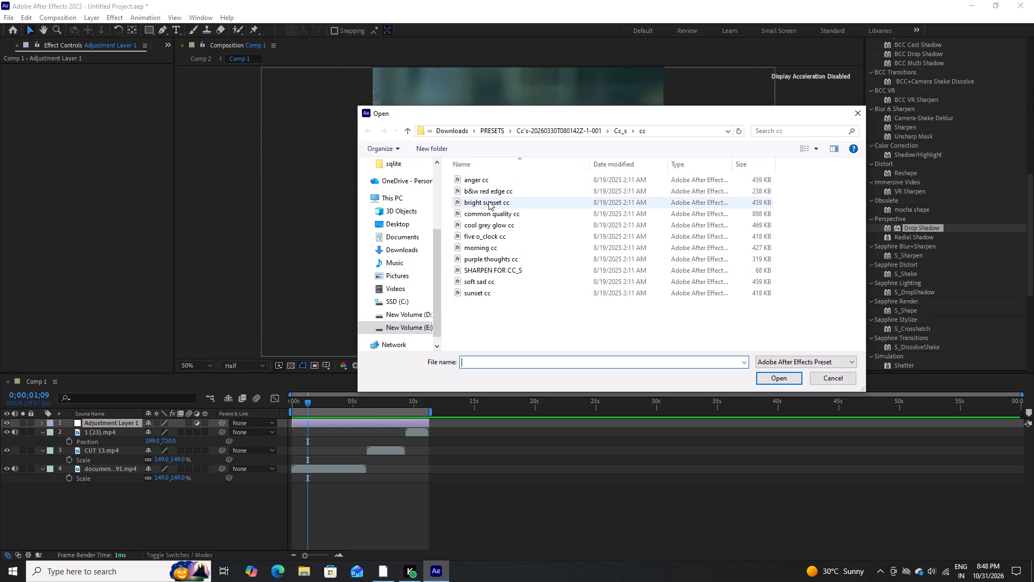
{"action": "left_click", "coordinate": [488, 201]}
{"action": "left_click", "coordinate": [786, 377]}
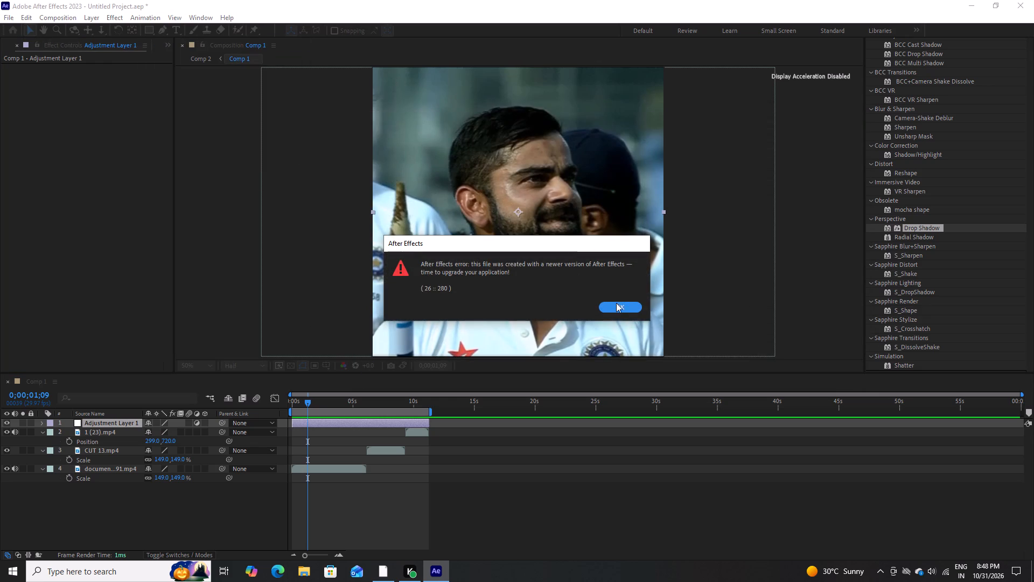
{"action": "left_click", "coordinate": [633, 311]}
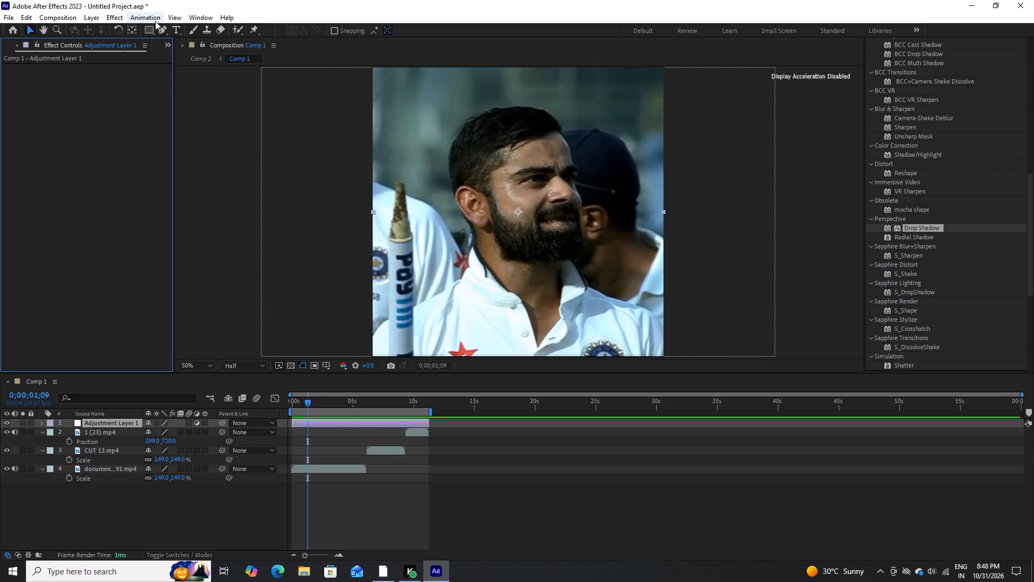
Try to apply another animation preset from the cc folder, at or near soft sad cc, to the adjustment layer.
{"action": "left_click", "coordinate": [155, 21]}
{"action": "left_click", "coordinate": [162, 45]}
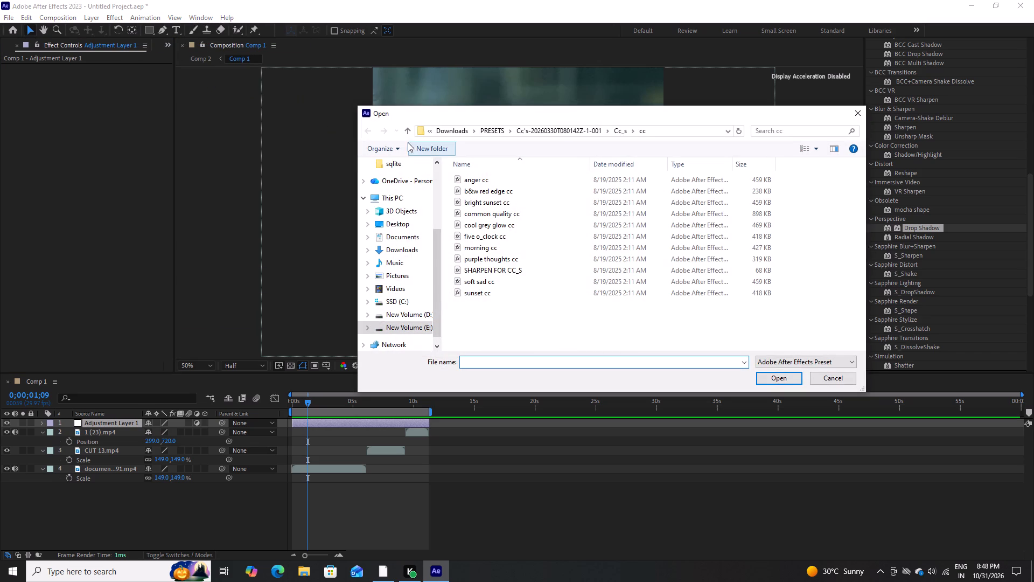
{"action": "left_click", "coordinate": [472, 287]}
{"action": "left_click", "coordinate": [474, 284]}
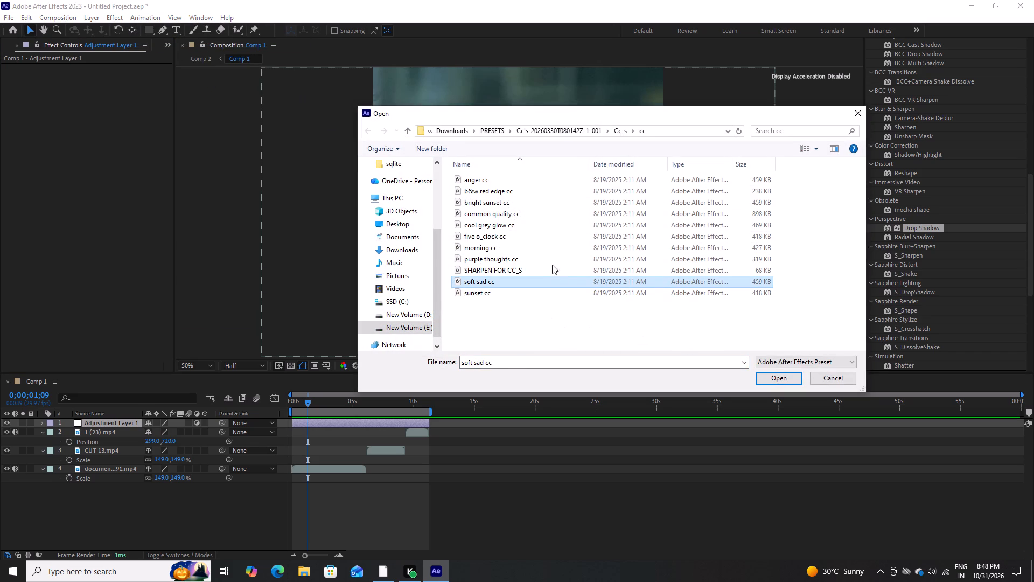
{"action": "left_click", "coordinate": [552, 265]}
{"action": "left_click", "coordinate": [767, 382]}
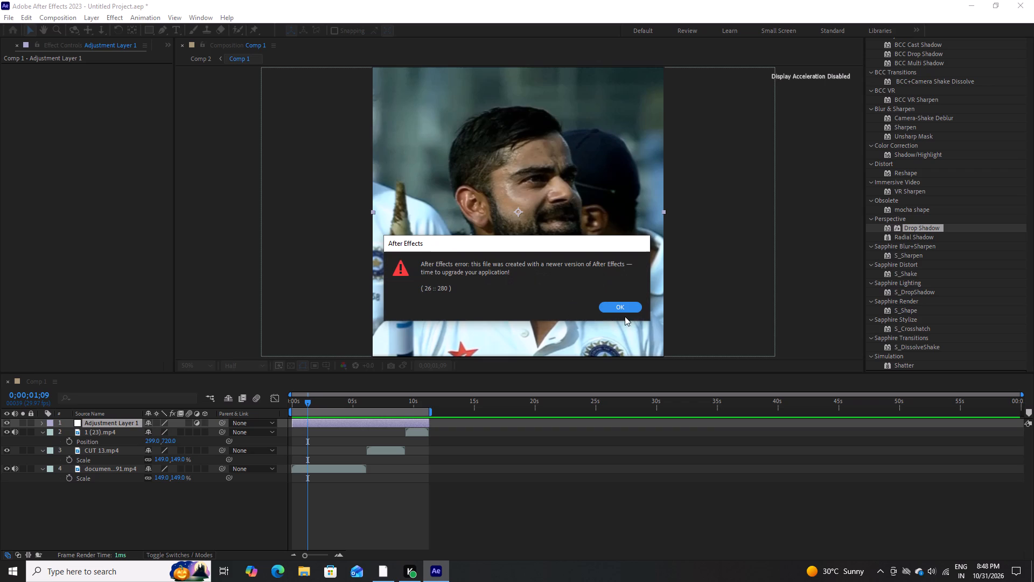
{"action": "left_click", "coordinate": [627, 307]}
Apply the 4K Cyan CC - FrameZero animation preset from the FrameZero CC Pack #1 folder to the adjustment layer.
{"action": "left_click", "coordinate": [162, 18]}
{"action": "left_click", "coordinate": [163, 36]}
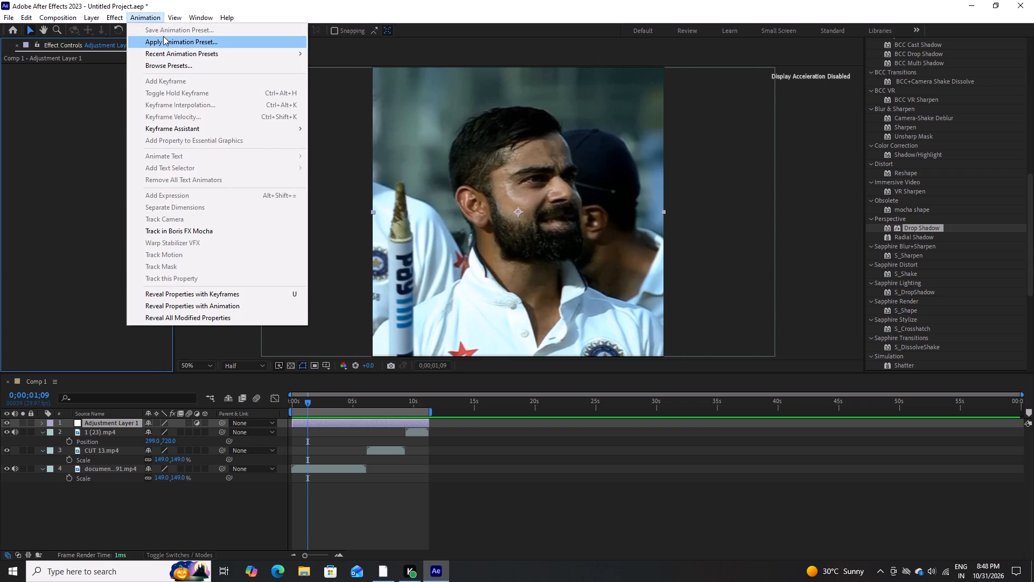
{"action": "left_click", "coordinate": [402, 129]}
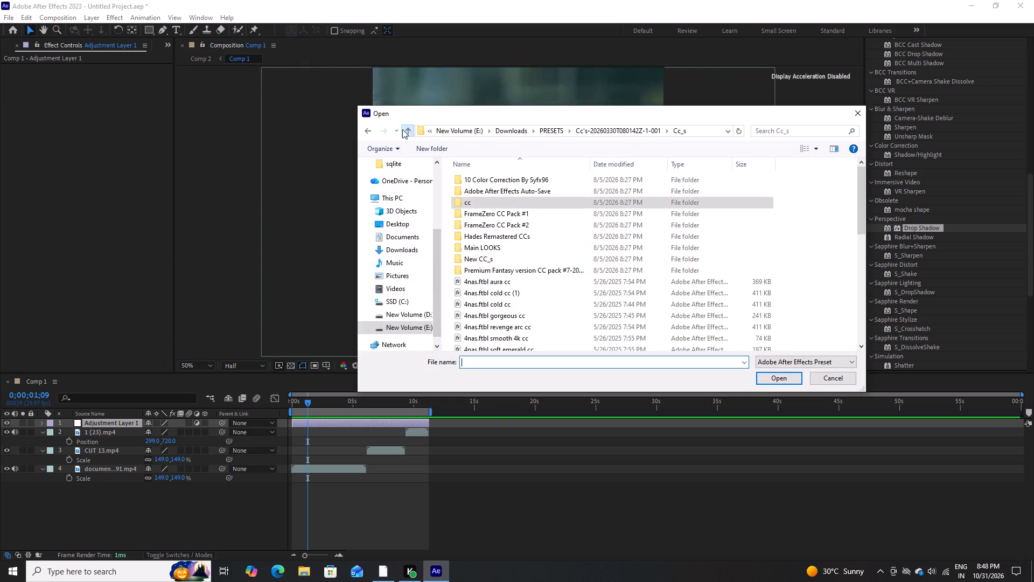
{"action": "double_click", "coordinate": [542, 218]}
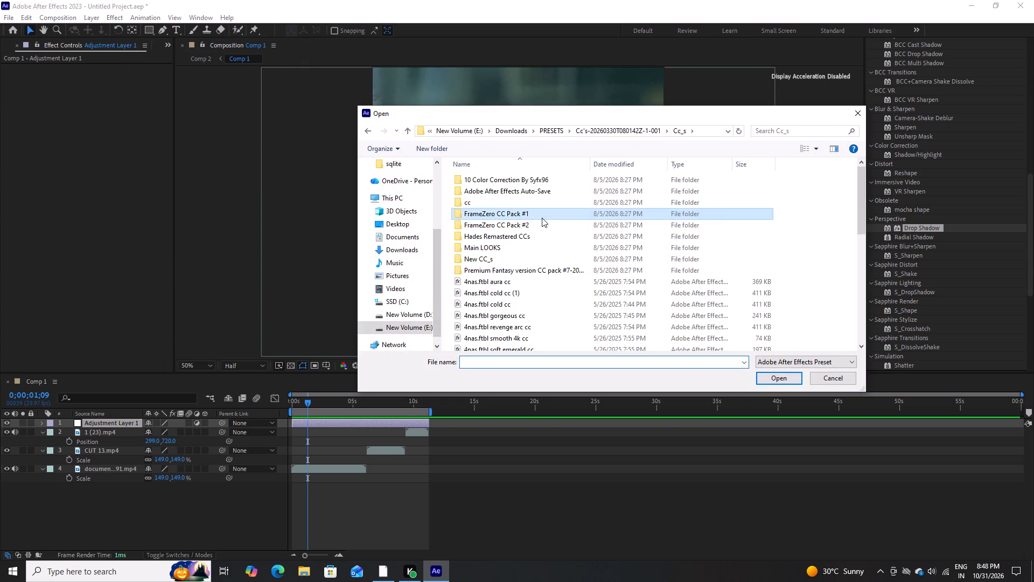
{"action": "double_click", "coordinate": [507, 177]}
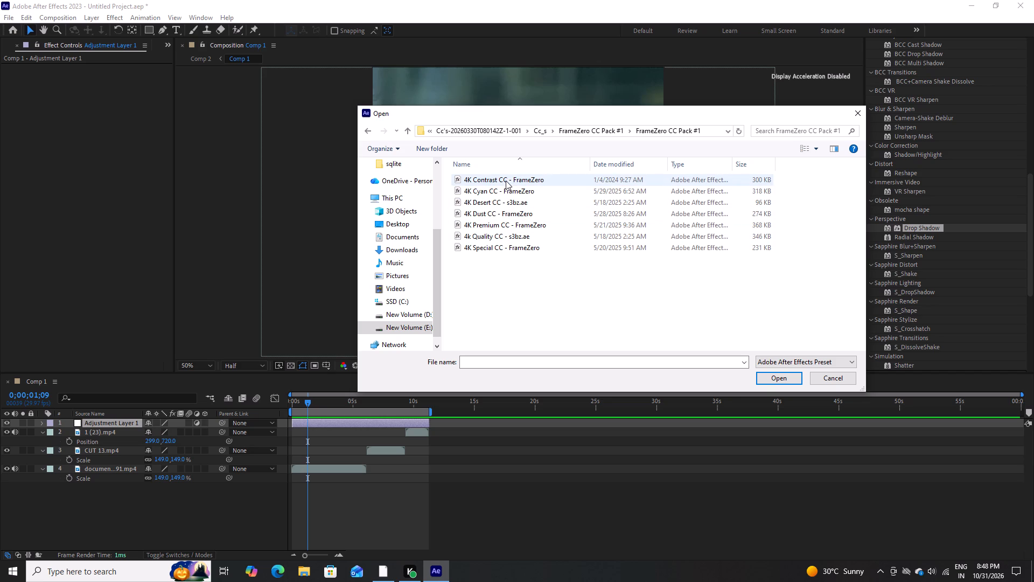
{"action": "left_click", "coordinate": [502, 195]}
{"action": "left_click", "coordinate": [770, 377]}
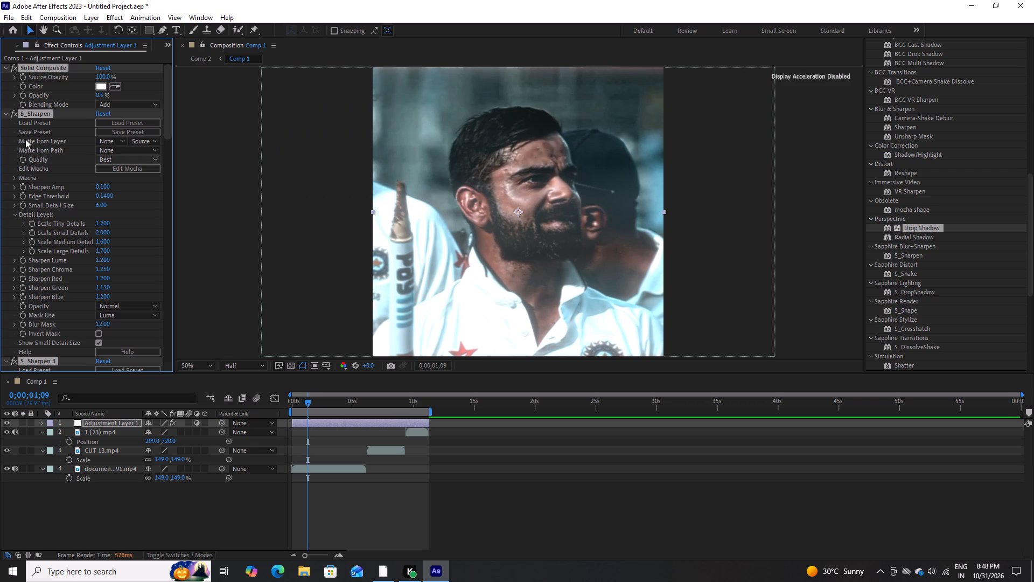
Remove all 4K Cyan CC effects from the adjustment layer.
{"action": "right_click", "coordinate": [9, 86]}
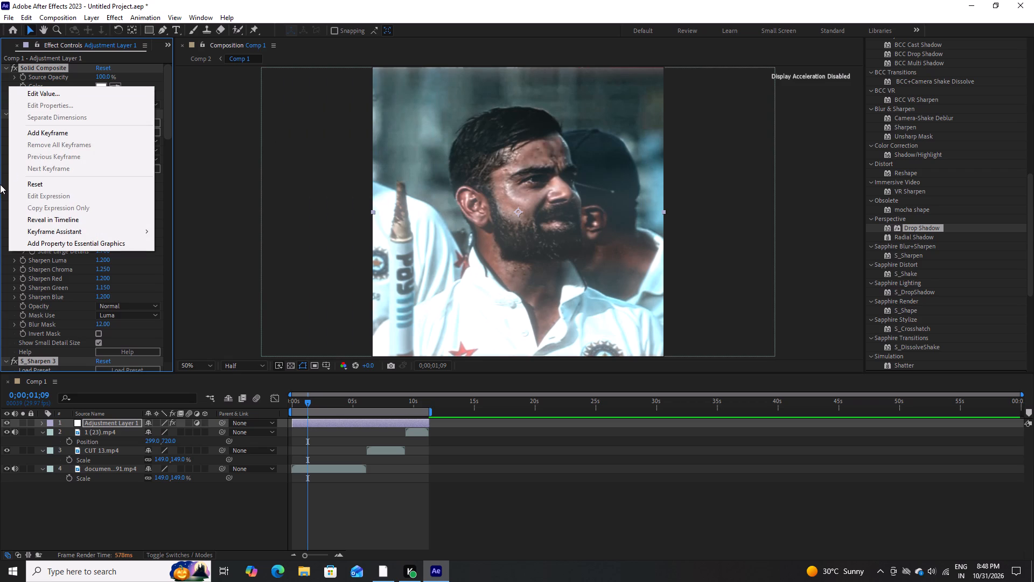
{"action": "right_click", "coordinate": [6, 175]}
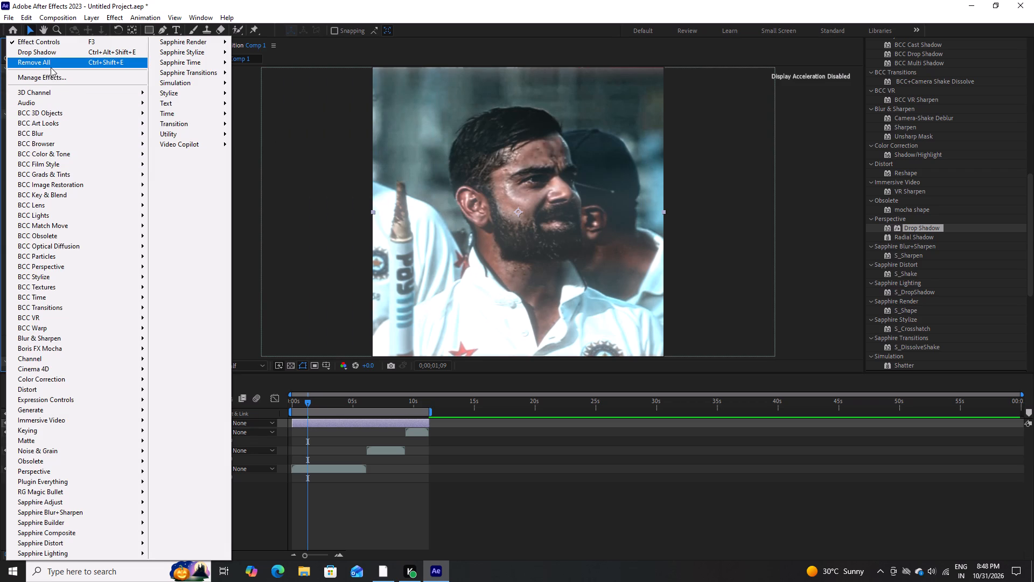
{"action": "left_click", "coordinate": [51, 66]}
Open the FrameZero CC Pack #1 folder to choose another animation preset for the adjustment layer.
{"action": "left_click", "coordinate": [150, 19]}
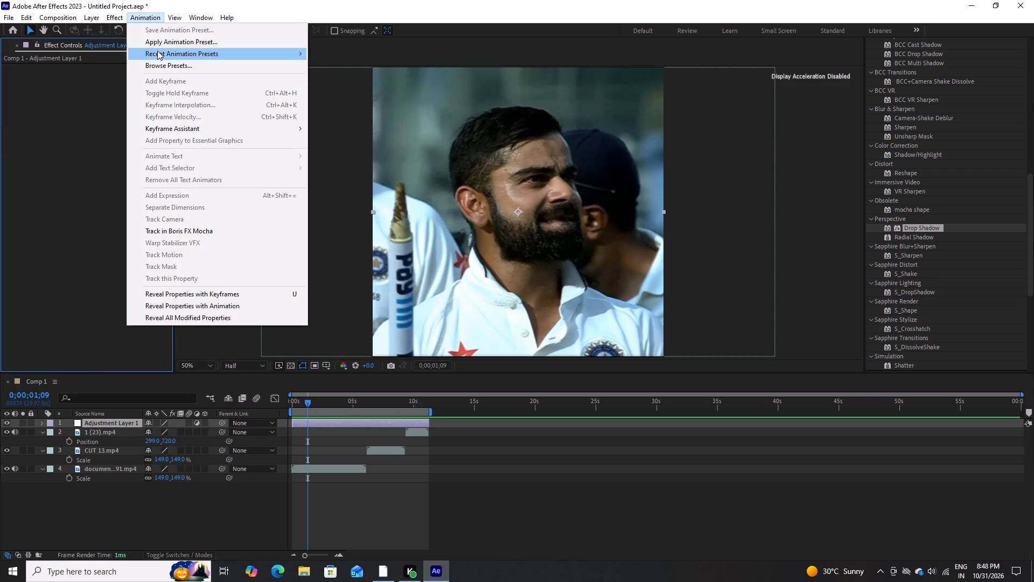
{"action": "left_click", "coordinate": [157, 45]}
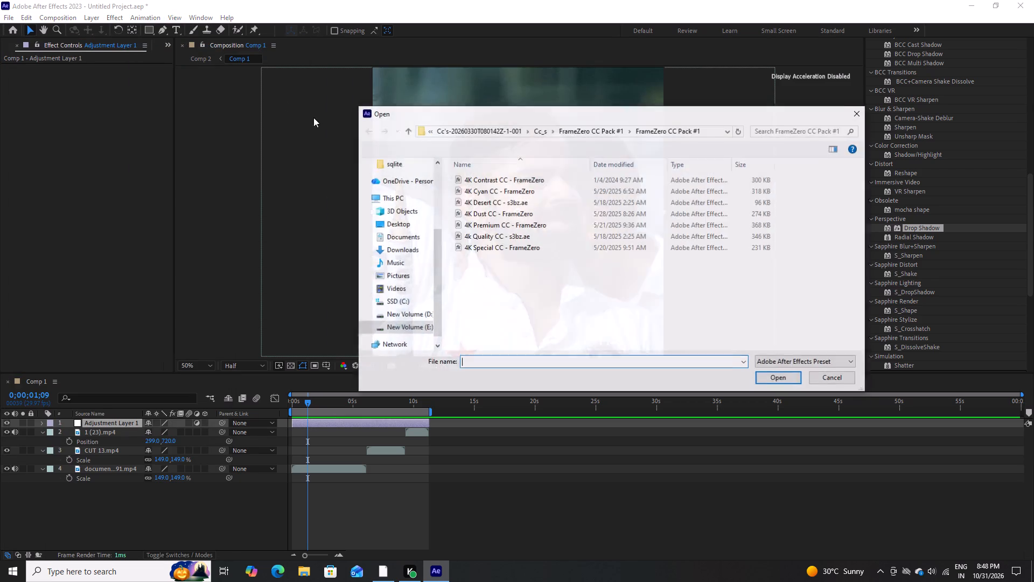
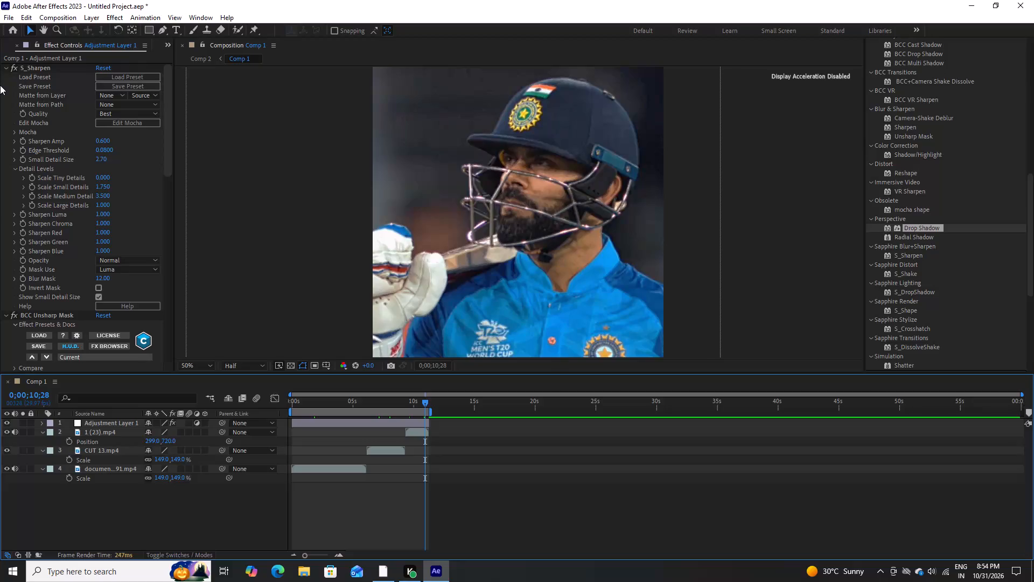
Remove all effects of the current color-correction preset from the adjustment layer.
{"action": "right_click", "coordinate": [8, 82]}
{"action": "left_click", "coordinate": [33, 65]}
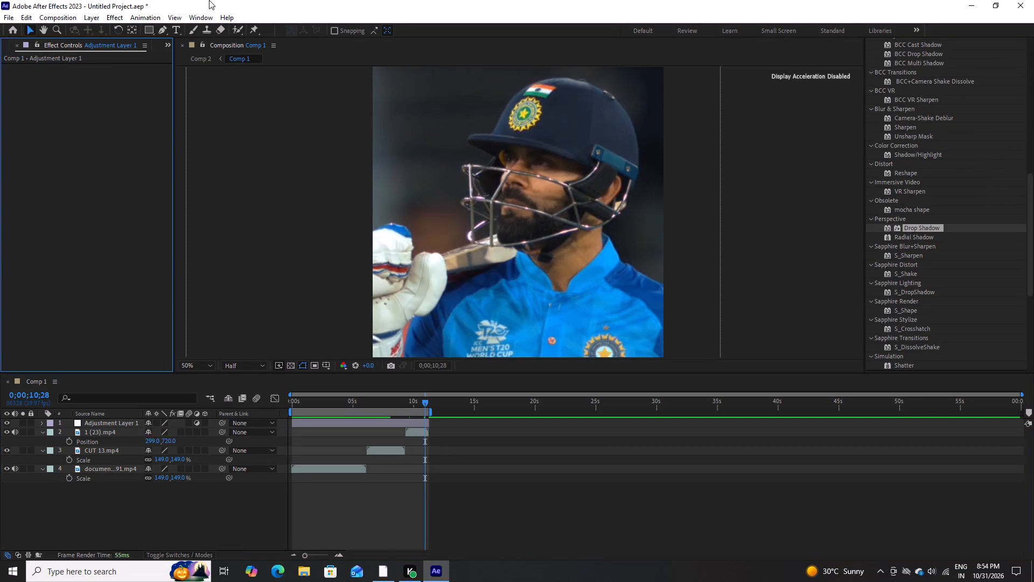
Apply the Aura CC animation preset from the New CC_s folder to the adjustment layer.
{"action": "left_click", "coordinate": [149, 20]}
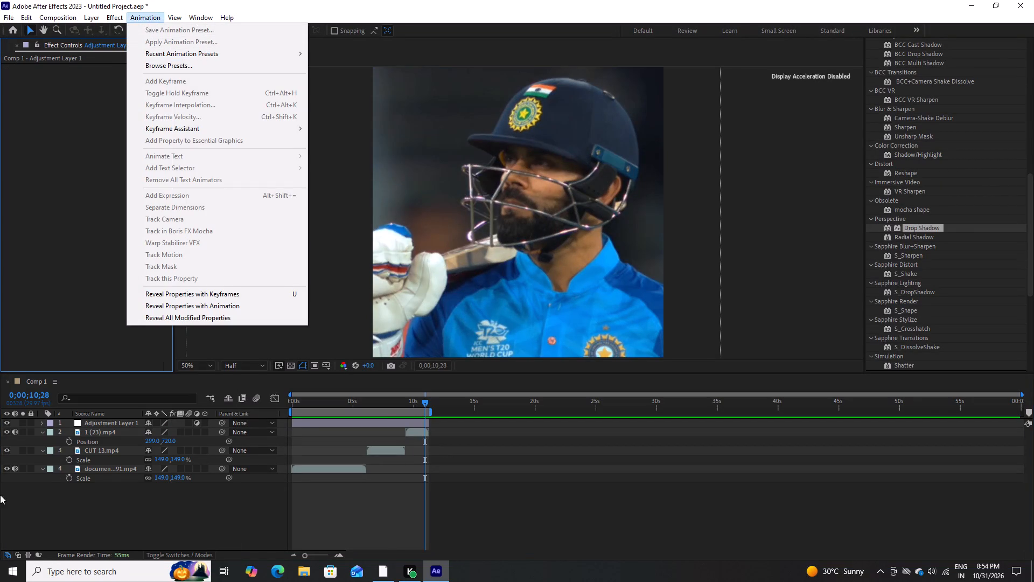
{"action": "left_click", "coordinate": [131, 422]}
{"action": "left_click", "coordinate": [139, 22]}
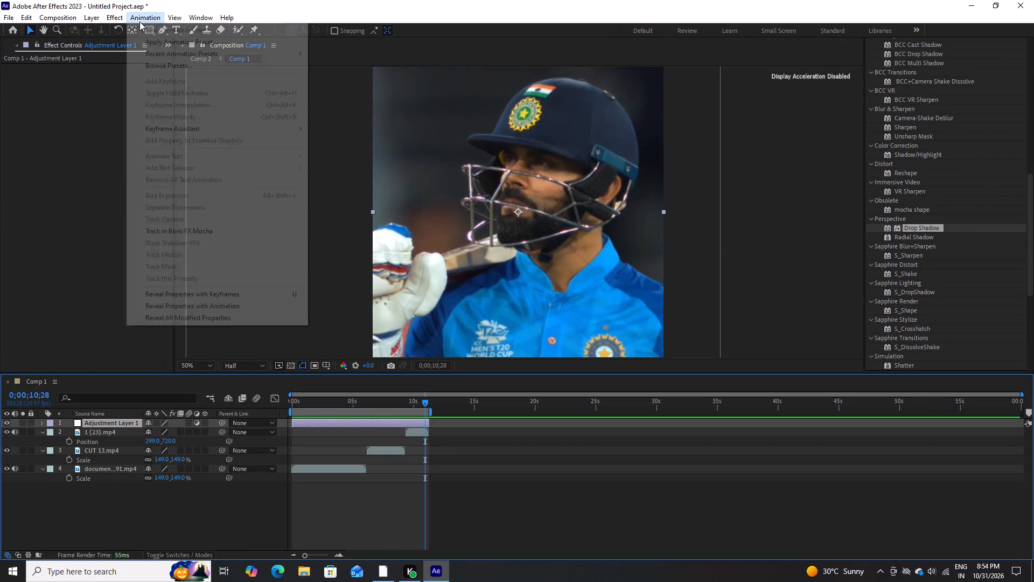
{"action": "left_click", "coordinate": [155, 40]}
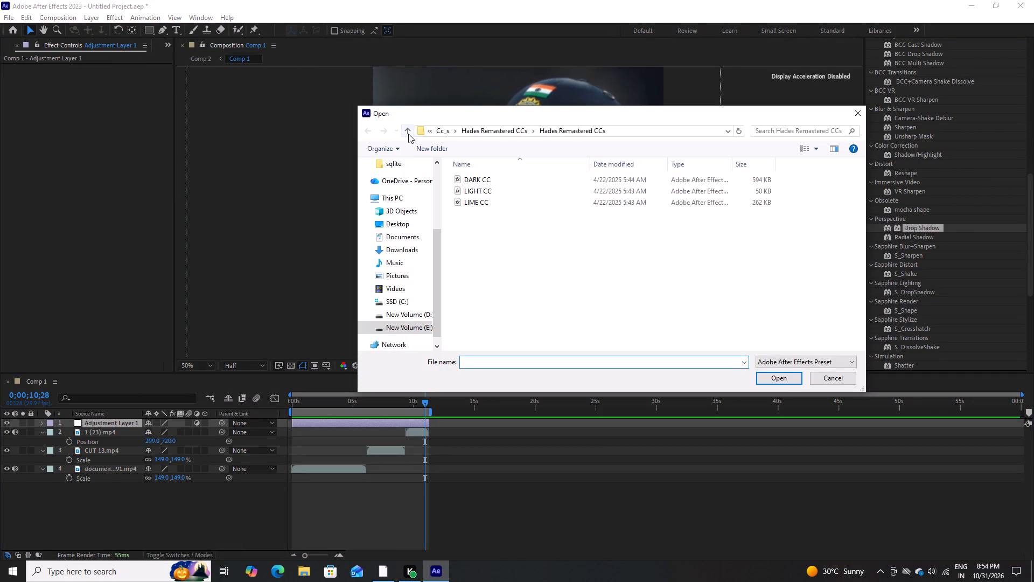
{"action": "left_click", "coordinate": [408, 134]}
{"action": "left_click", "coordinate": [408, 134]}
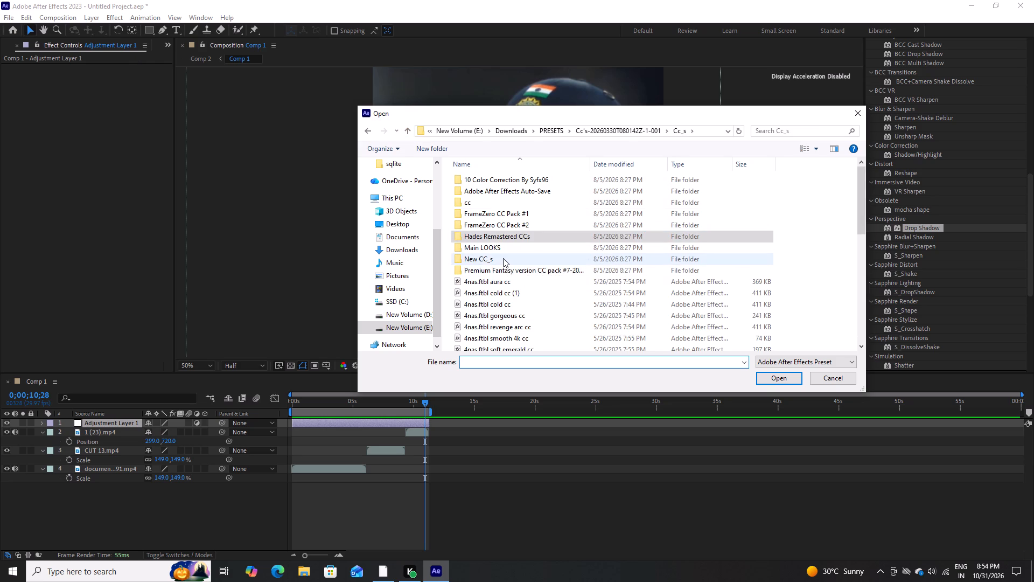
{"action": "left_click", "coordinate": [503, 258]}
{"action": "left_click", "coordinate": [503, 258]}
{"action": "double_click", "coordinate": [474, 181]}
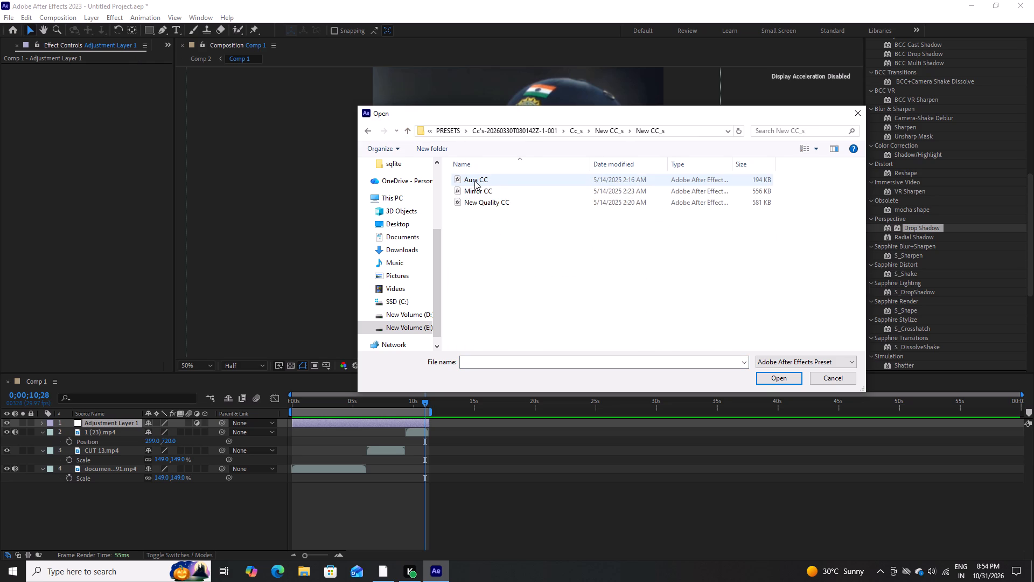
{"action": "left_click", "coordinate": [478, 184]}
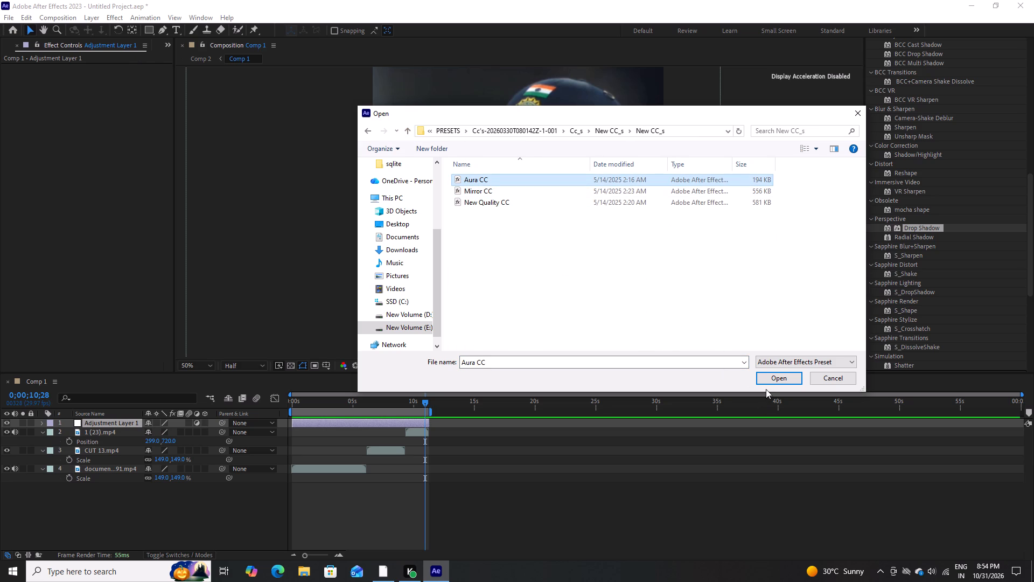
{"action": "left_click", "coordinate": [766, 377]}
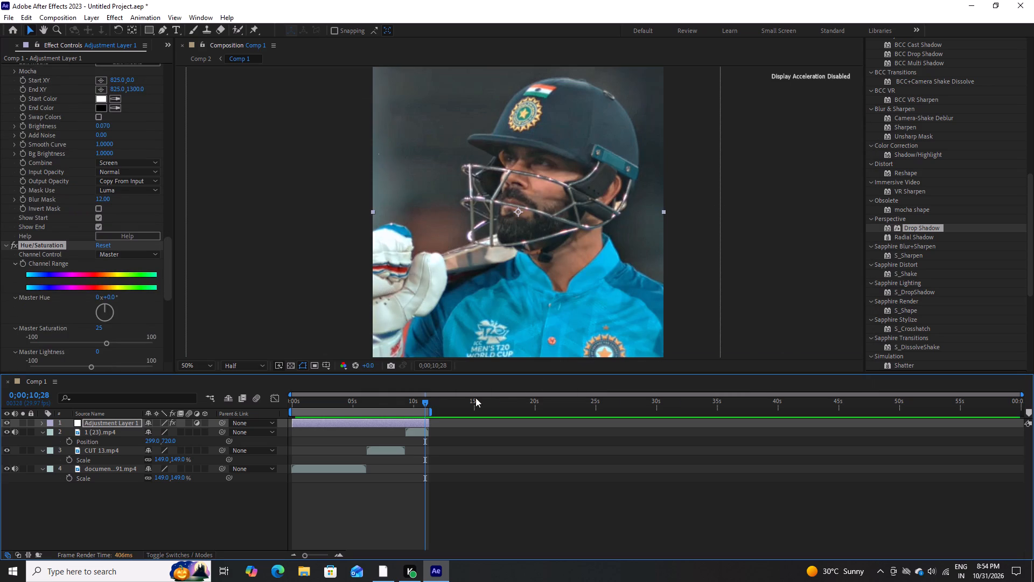
Examine the Aura CC look at several points in the first two clips, comparing it with the adjustment layer hidden and shown.
{"action": "double_click", "coordinate": [375, 403]}
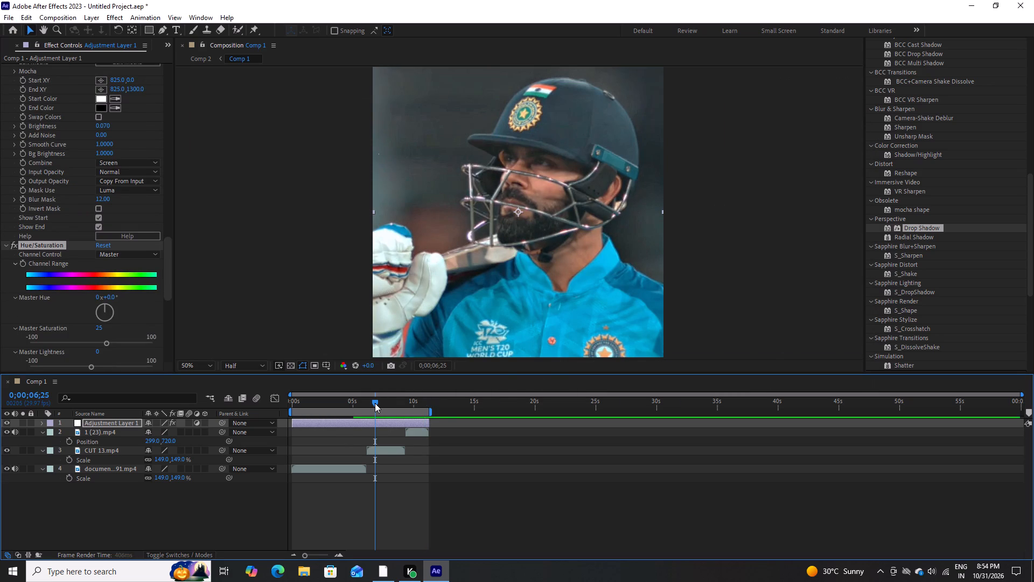
{"action": "left_click_drag", "start_coordinate": [382, 408], "coordinate": [299, 410]}
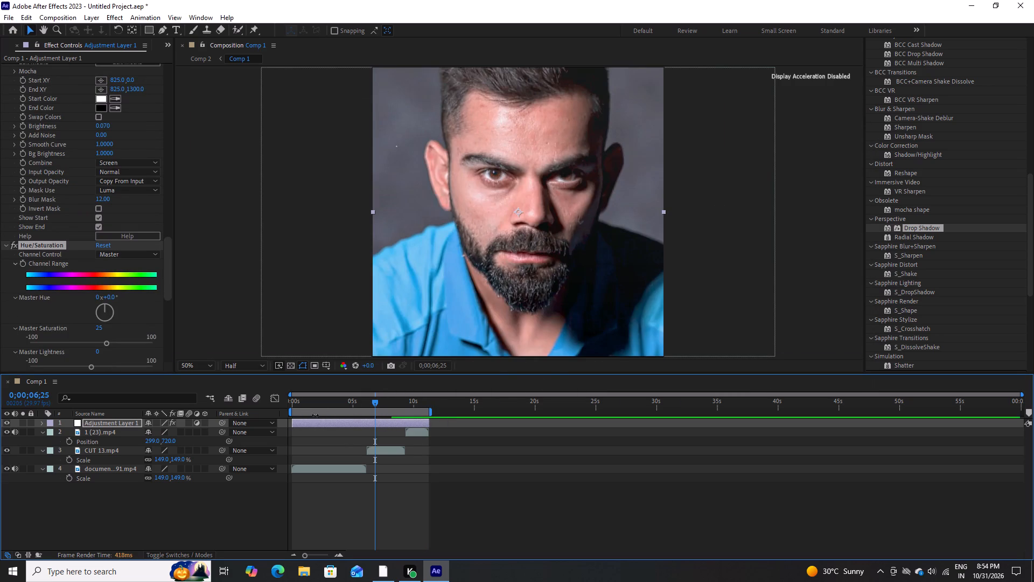
{"action": "left_click", "coordinate": [325, 415]}
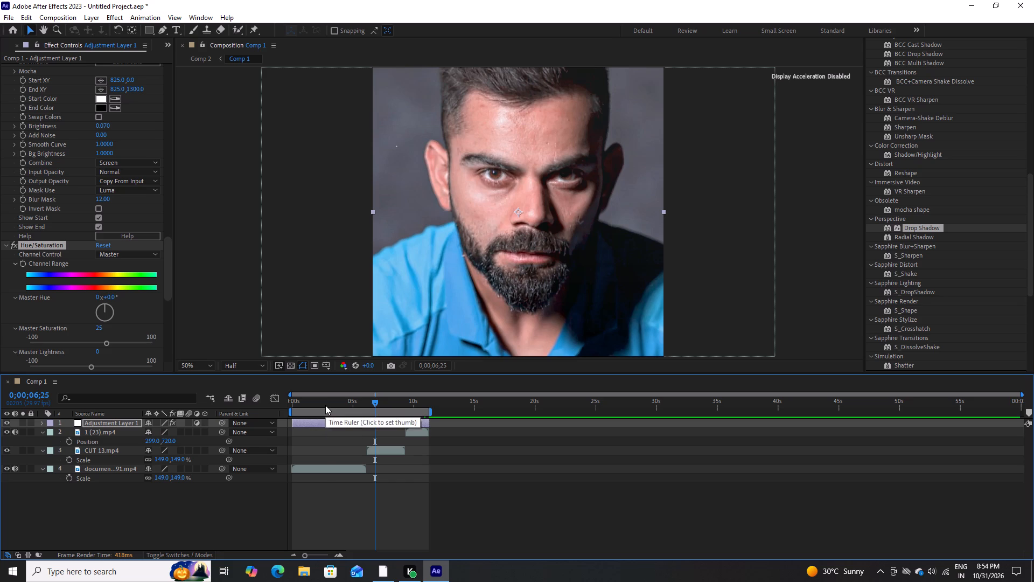
{"action": "left_click", "coordinate": [325, 405]}
{"action": "left_click_drag", "start_coordinate": [325, 405], "coordinate": [365, 405]}
{"action": "left_click_drag", "start_coordinate": [315, 402], "coordinate": [305, 402]}
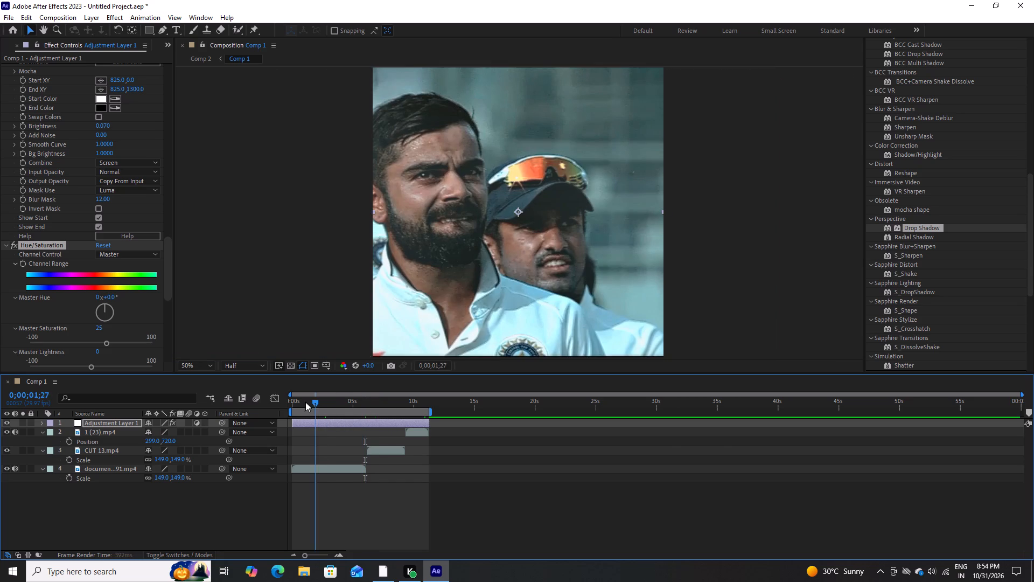
{"action": "left_click_drag", "start_coordinate": [305, 402], "coordinate": [301, 402]}
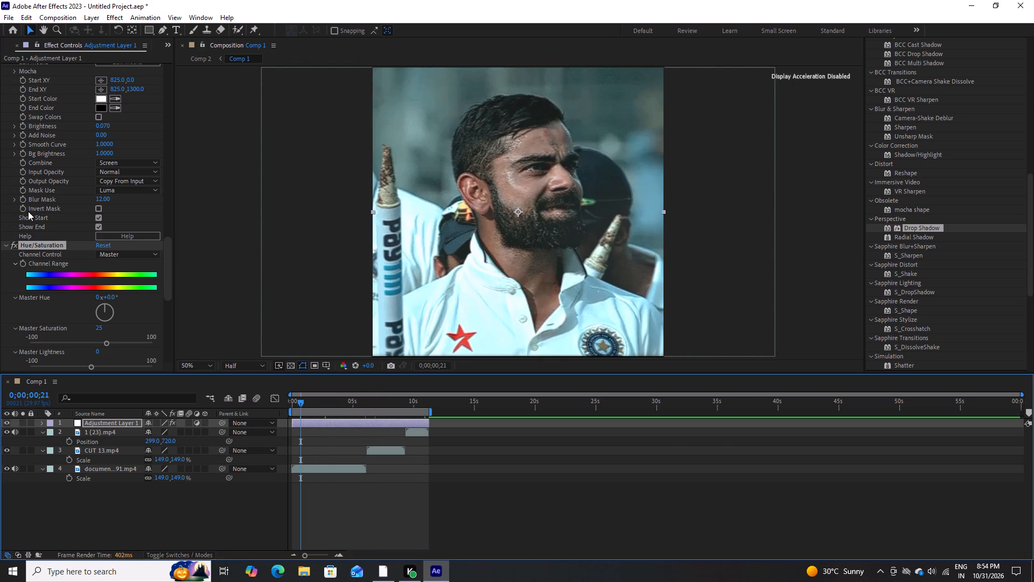
{"action": "left_click", "coordinate": [5, 421]}
{"action": "left_click", "coordinate": [5, 421]}
{"action": "left_click", "coordinate": [371, 399]}
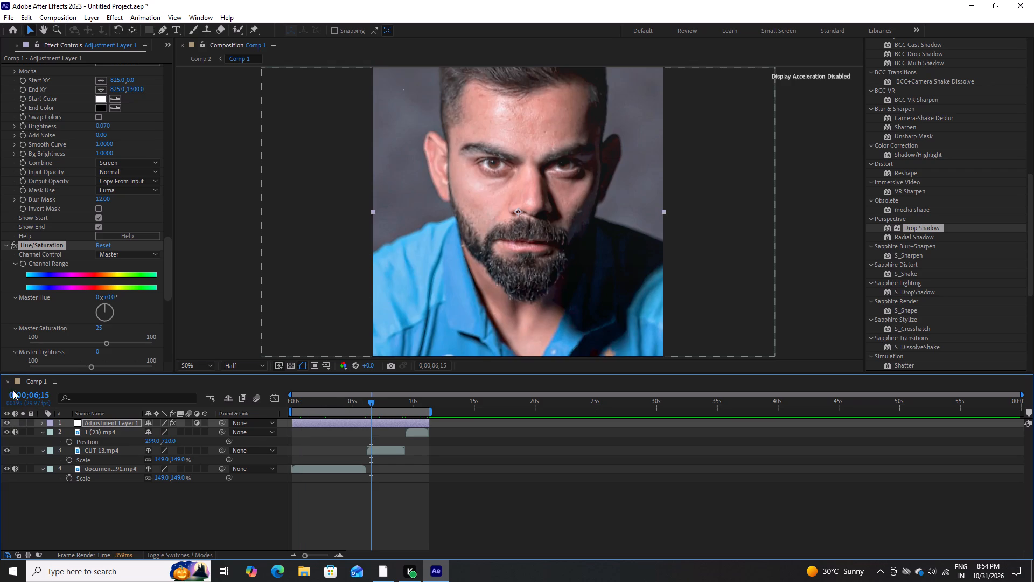
{"action": "left_click", "coordinate": [6, 421]}
{"action": "left_click", "coordinate": [6, 421]}
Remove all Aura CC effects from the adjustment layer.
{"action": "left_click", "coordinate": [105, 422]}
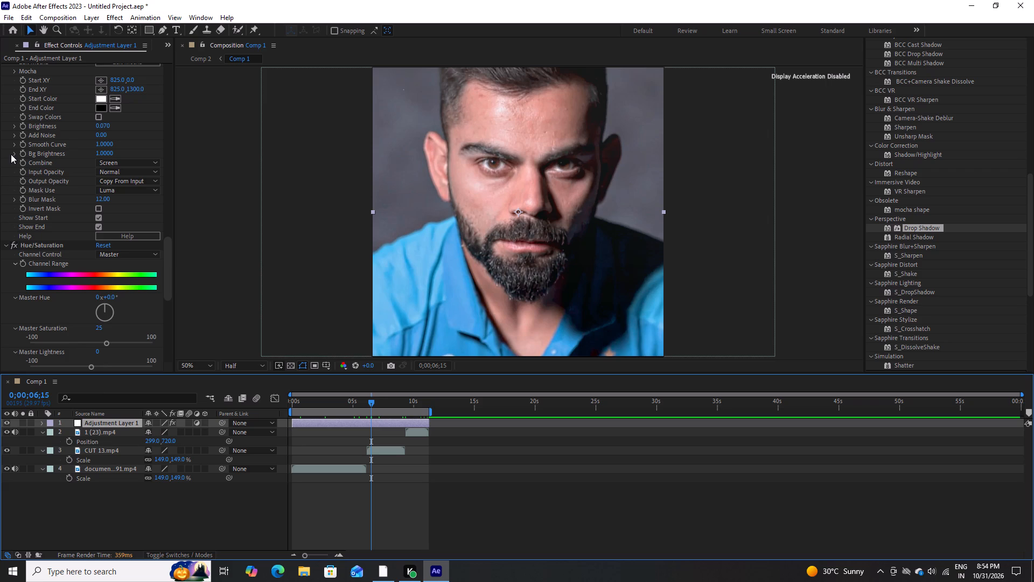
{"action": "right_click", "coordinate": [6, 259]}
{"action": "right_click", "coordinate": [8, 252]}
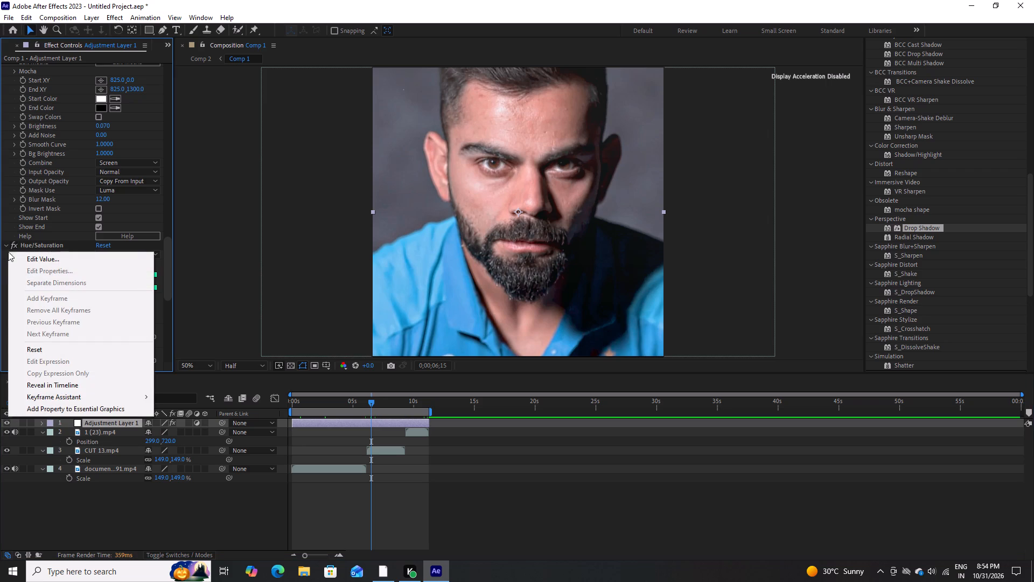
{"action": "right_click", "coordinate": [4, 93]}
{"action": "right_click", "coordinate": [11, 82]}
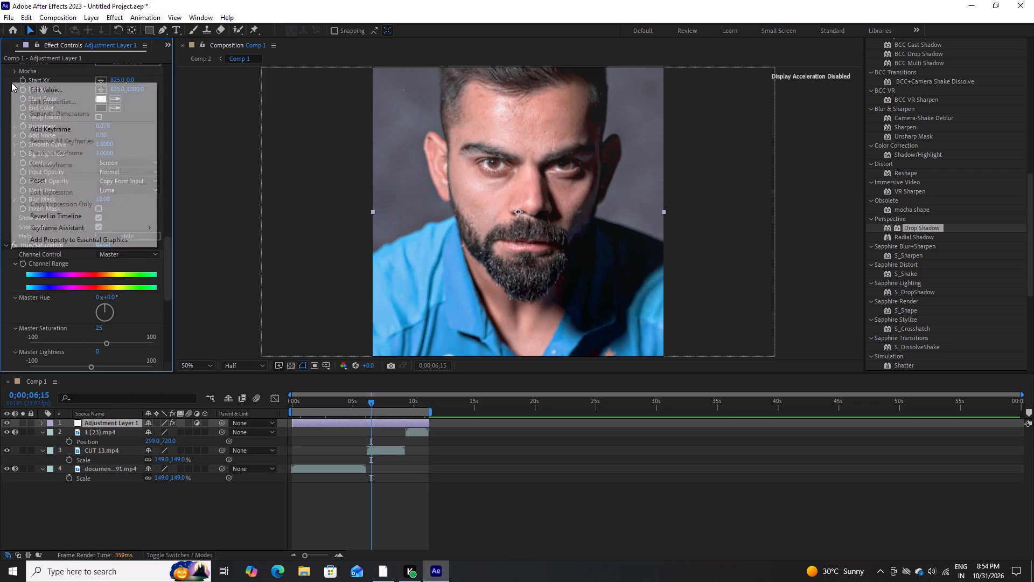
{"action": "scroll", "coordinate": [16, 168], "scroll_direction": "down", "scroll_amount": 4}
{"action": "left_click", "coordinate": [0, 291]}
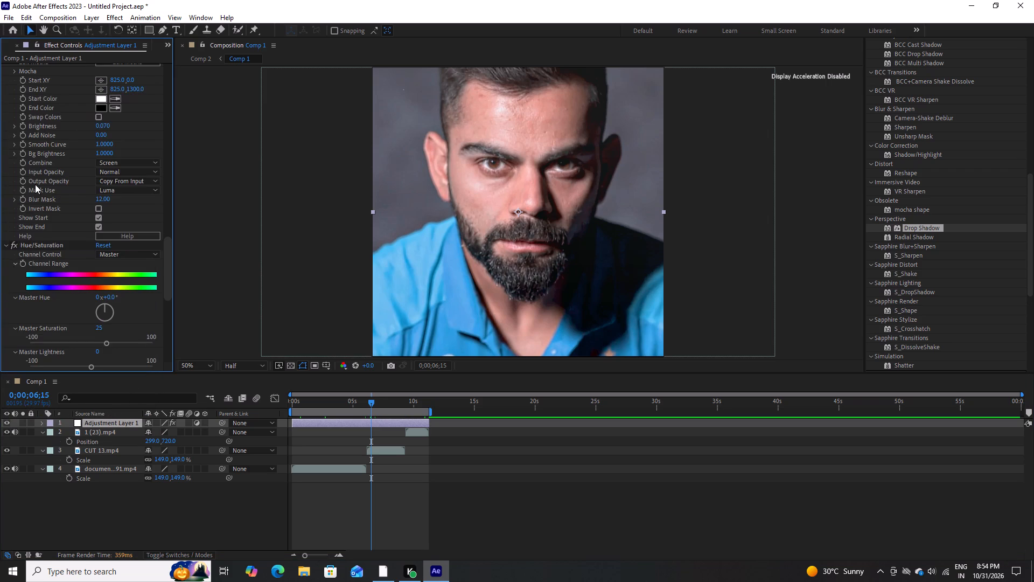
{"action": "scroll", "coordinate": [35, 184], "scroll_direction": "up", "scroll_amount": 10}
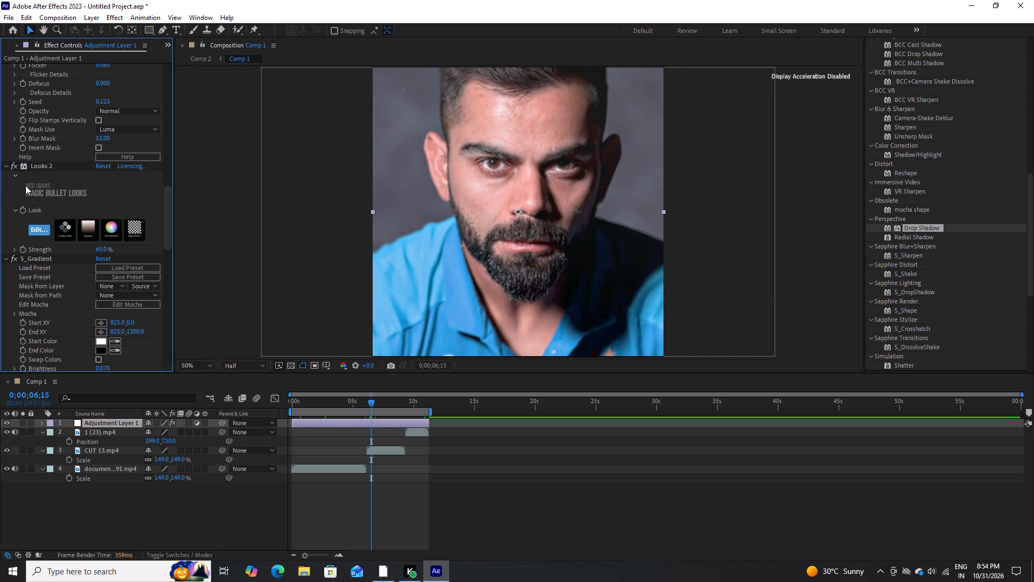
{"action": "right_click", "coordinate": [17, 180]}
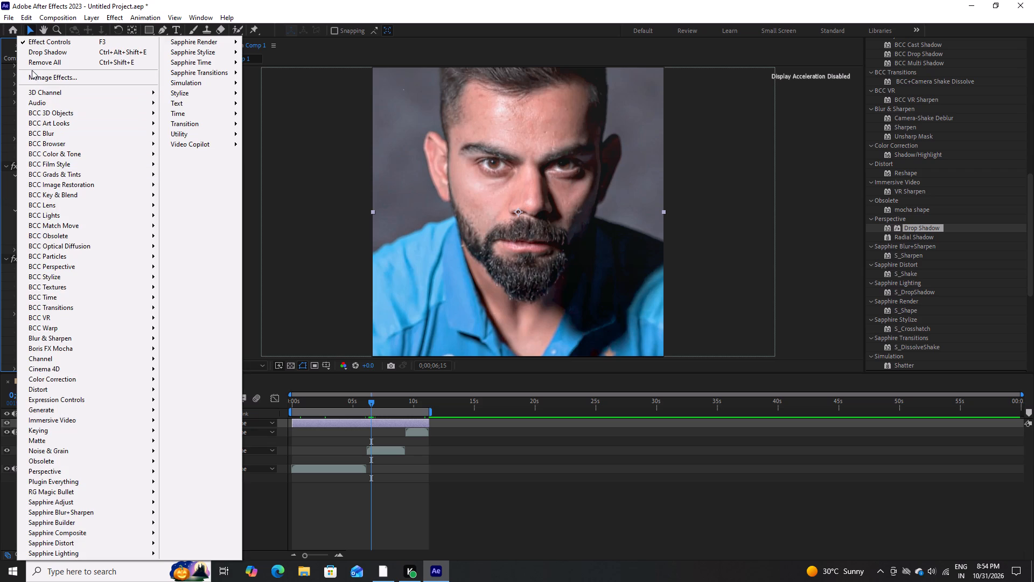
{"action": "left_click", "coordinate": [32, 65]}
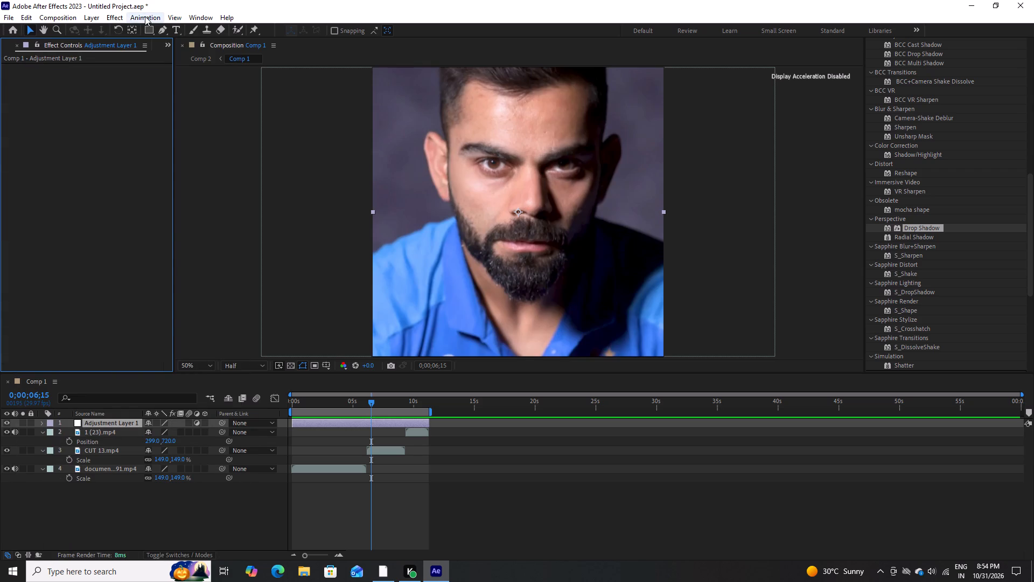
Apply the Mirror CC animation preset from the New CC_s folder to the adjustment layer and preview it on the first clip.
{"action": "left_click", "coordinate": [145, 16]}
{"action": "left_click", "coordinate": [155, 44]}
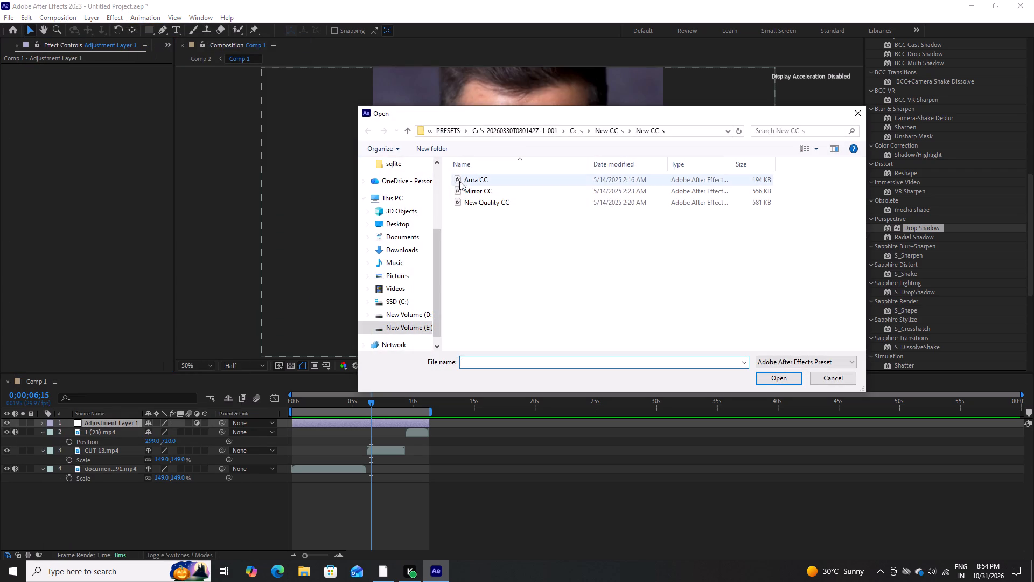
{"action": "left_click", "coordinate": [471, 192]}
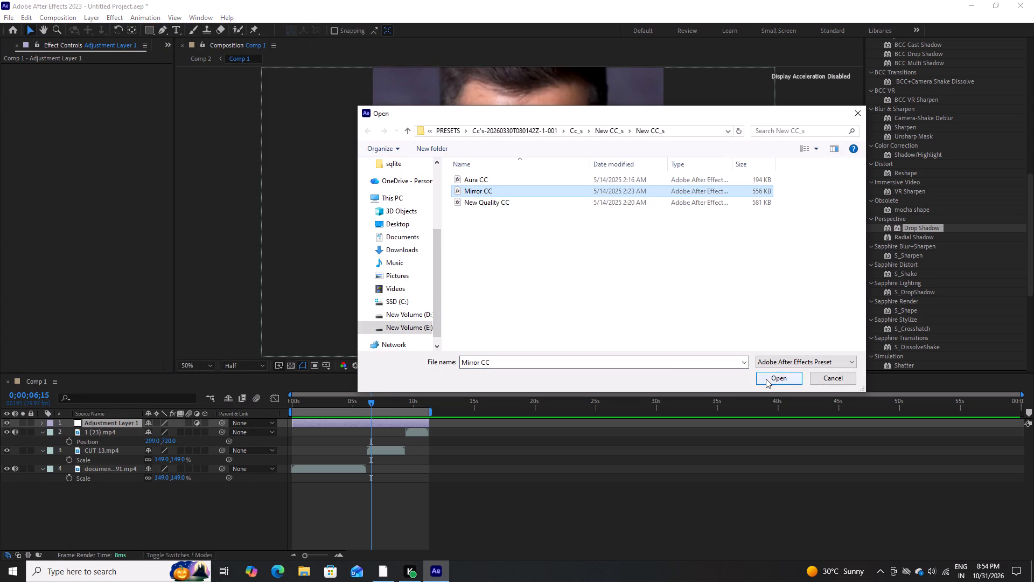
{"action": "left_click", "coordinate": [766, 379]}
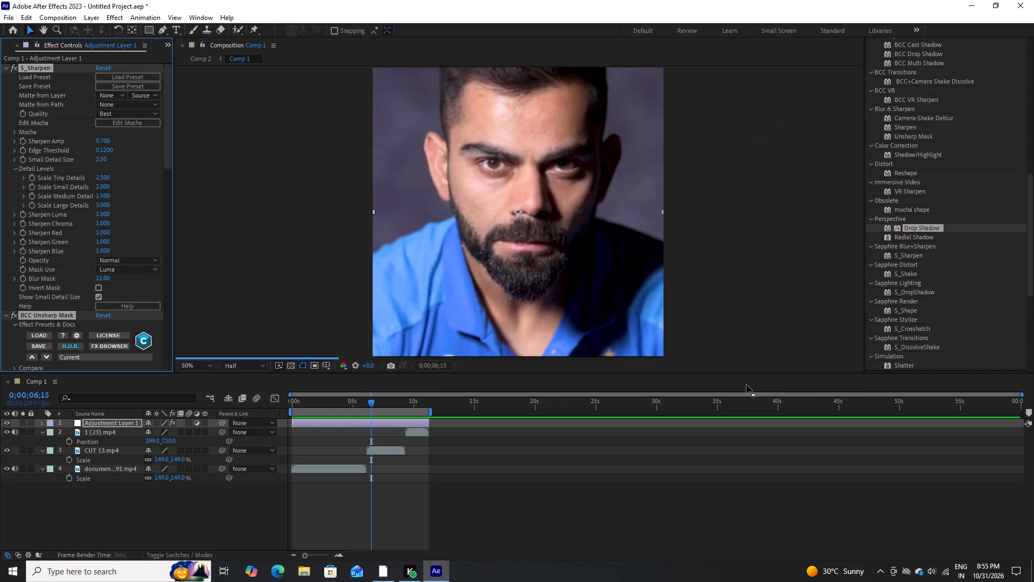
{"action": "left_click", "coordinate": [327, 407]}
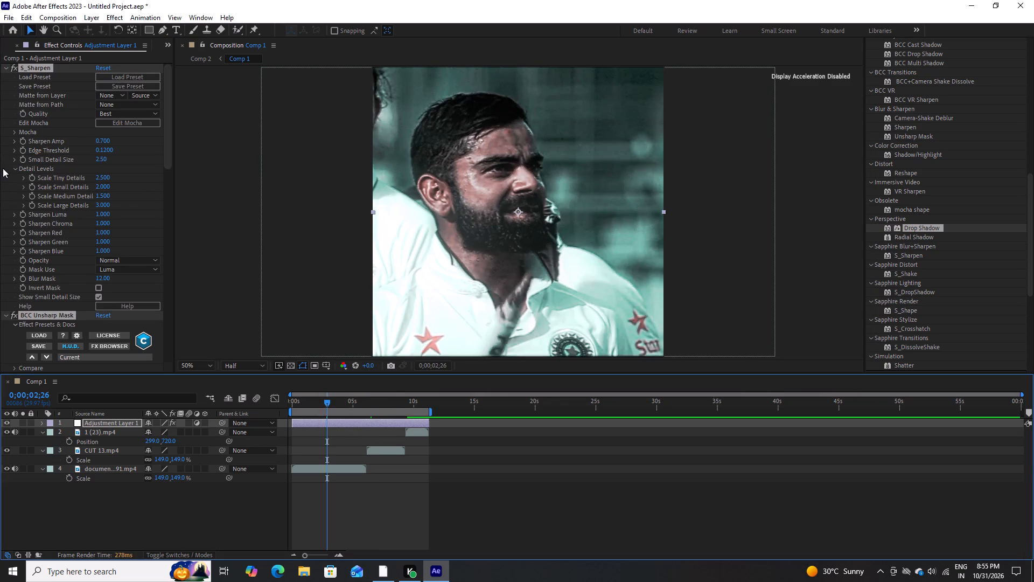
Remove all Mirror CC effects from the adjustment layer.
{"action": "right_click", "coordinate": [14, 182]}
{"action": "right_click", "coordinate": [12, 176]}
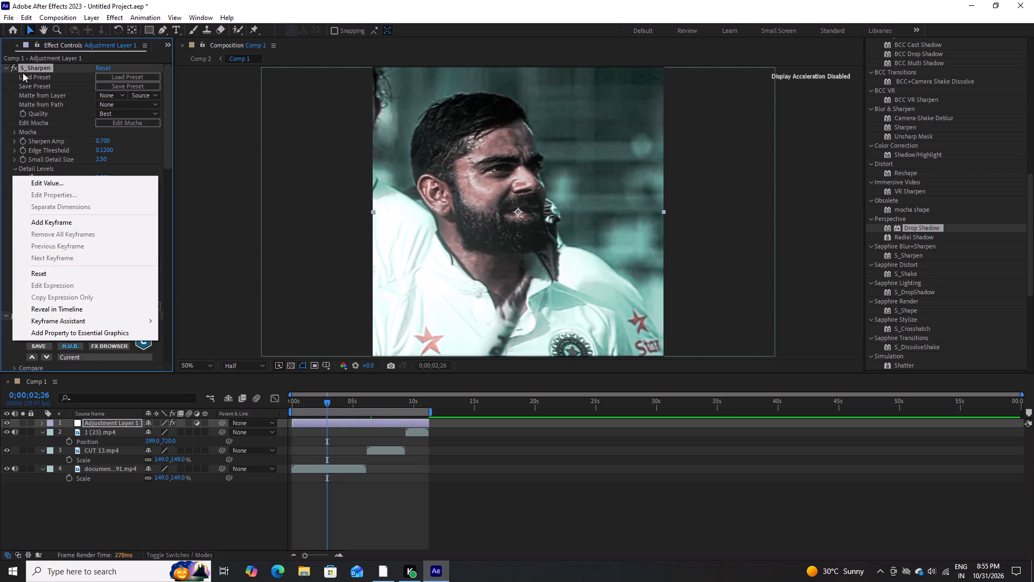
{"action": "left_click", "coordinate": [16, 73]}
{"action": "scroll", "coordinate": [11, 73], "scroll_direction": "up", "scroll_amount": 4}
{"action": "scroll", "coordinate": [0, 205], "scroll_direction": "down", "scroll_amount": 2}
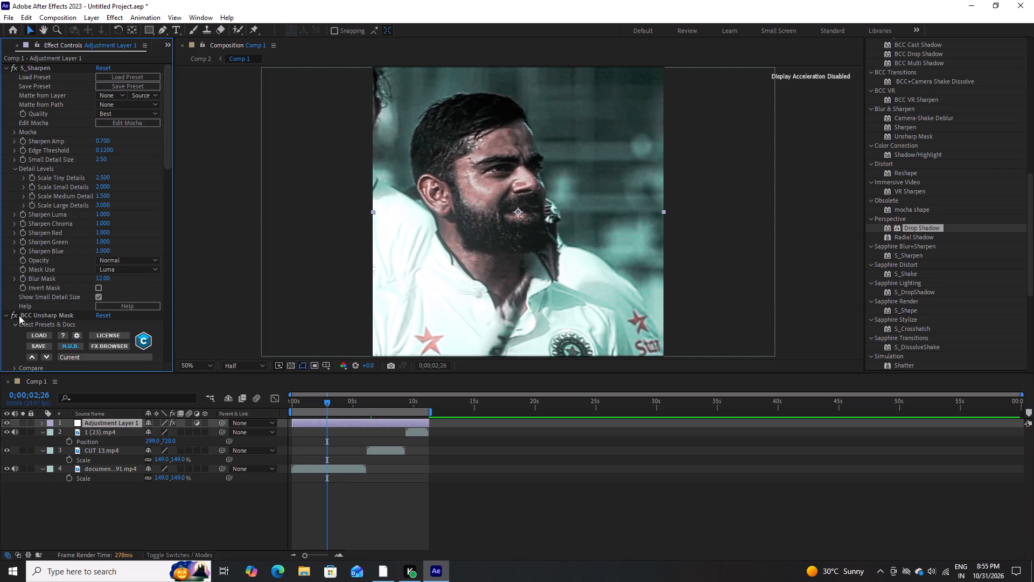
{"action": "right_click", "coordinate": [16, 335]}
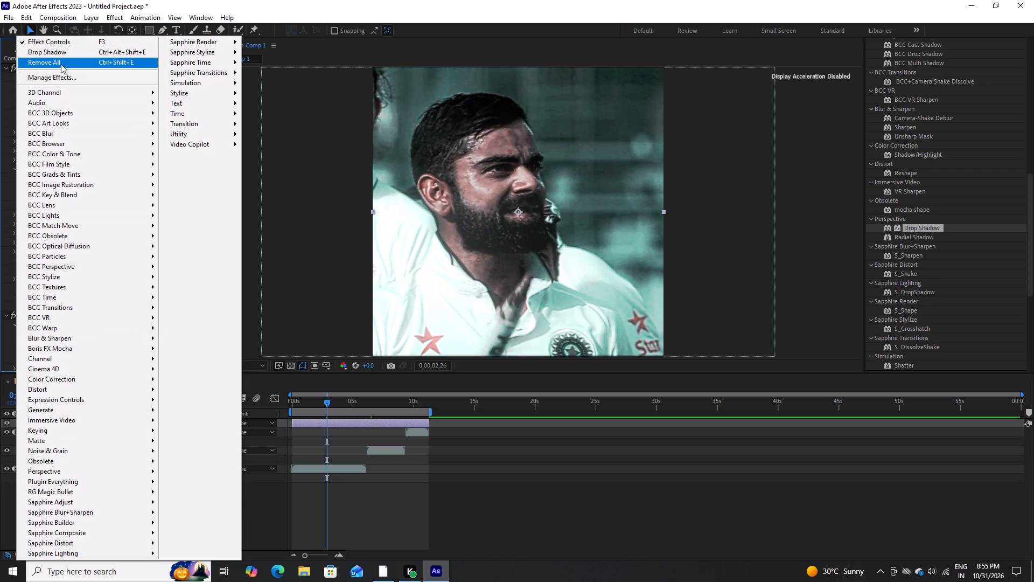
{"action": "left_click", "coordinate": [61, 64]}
Apply the New Quality CC animation preset from the New CC_s folder to the adjustment layer and preview it on the CUT 13.mp4 clip.
{"action": "left_click", "coordinate": [143, 16]}
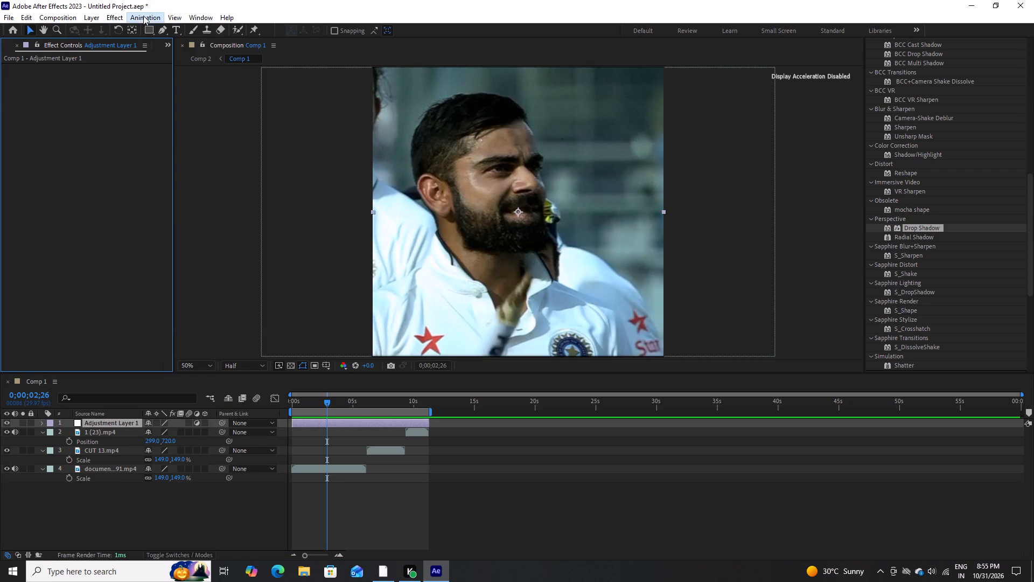
{"action": "left_click", "coordinate": [160, 38]}
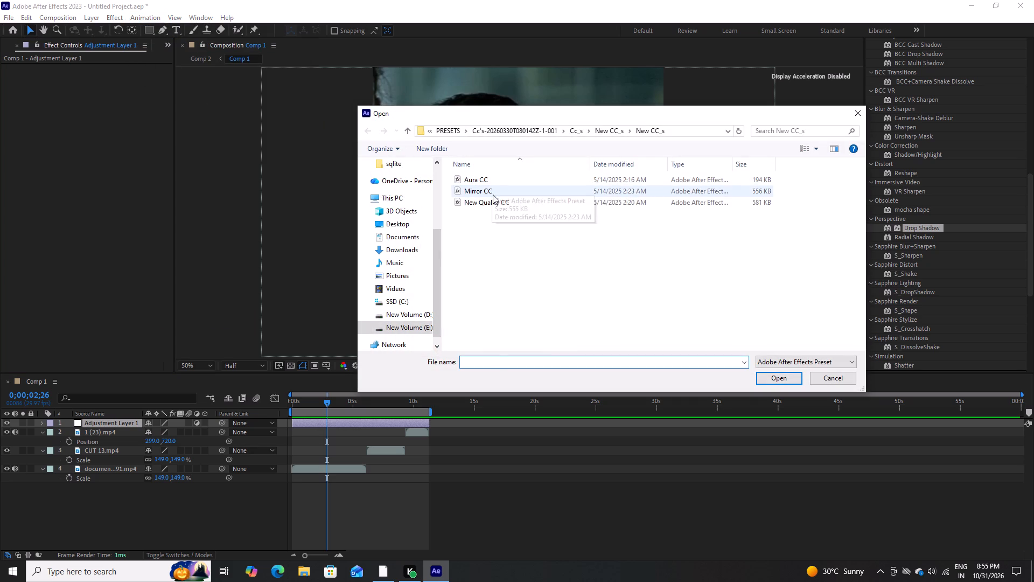
{"action": "left_click", "coordinate": [492, 198]}
{"action": "left_click", "coordinate": [768, 376]}
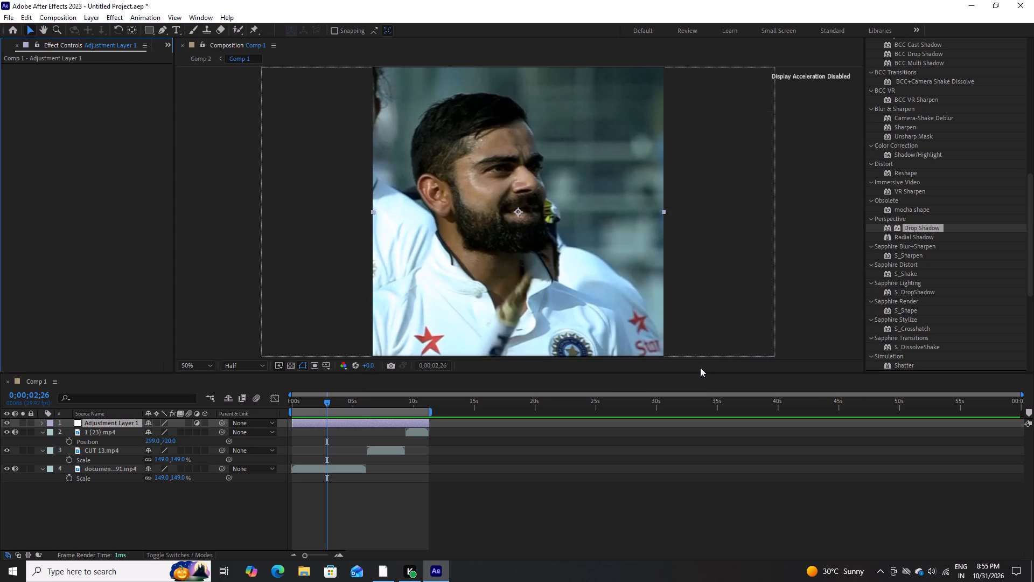
{"action": "left_click", "coordinate": [357, 399]}
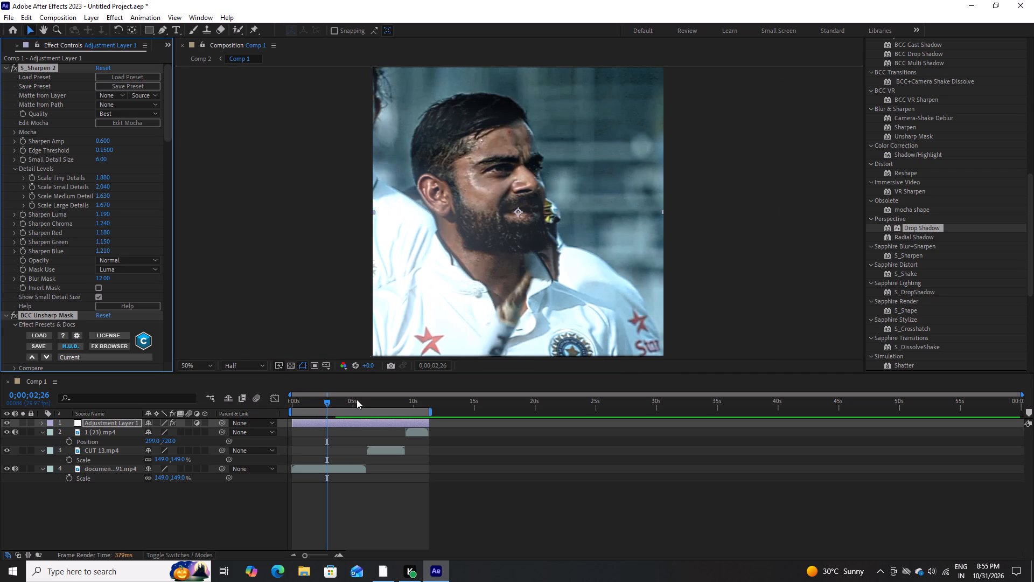
{"action": "left_click", "coordinate": [376, 403]}
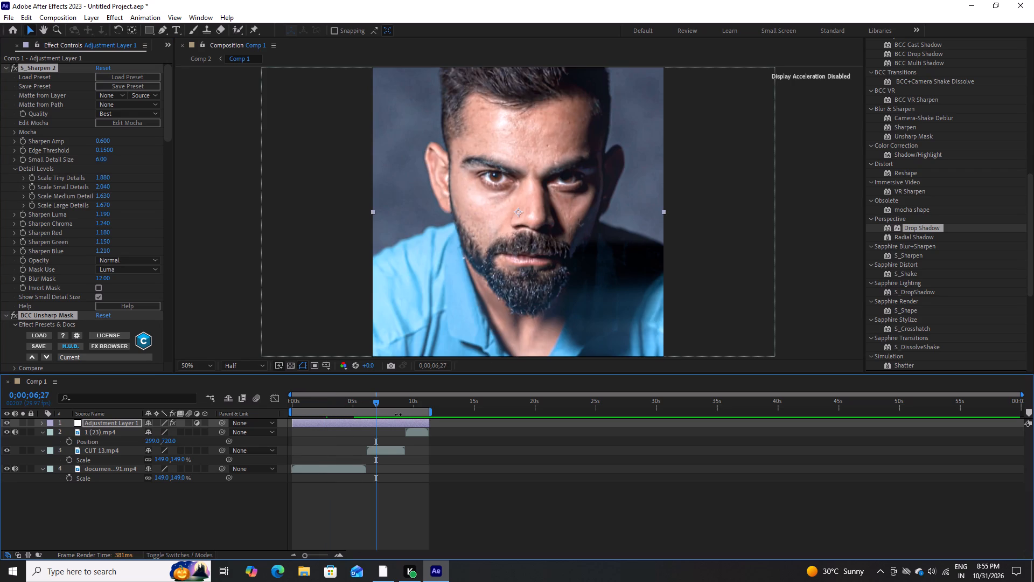
Preview the New Quality CC look on the 1 (23).mp4 clip, returning to the start of the composition.
{"action": "left_click", "coordinate": [411, 404]}
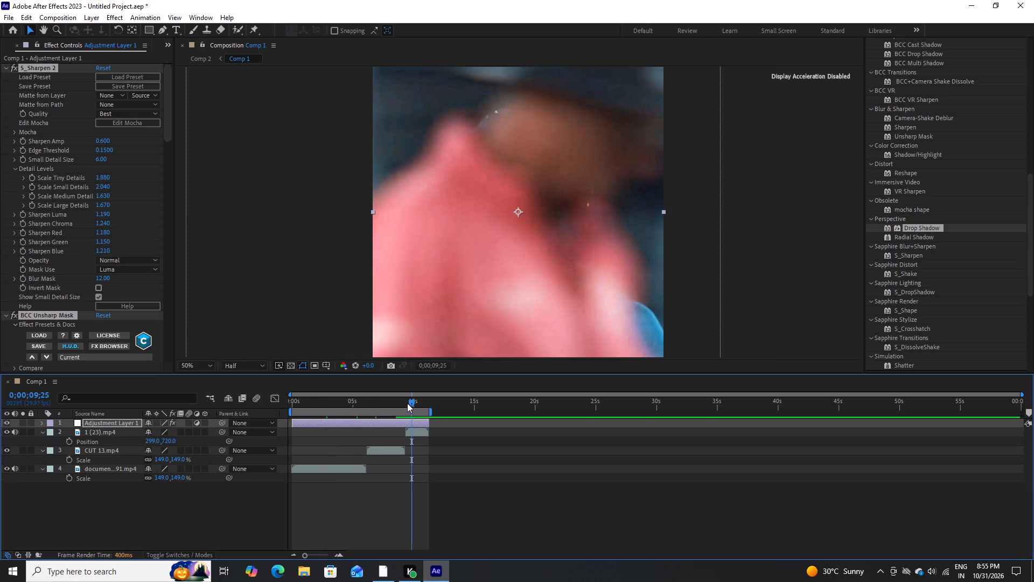
{"action": "left_click", "coordinate": [418, 401]}
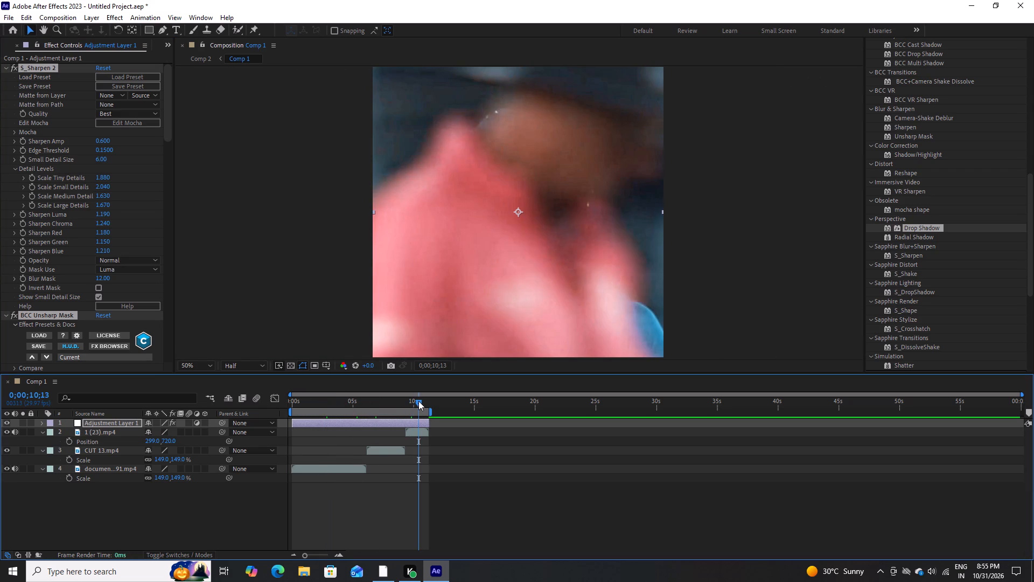
{"action": "left_click_drag", "start_coordinate": [416, 400], "coordinate": [234, 394]}
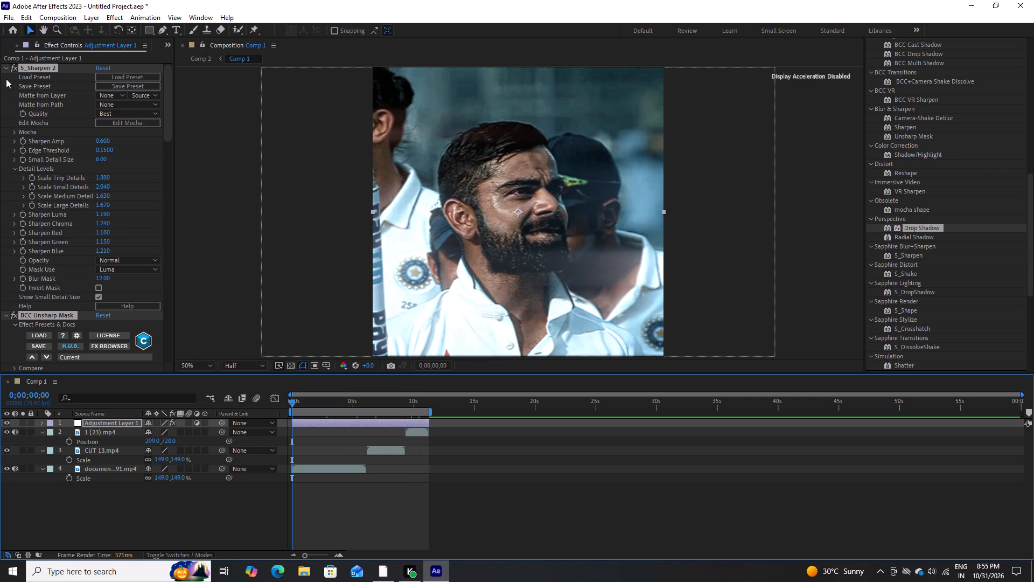
Remove all New Quality CC effects from the adjustment layer.
{"action": "right_click", "coordinate": [6, 79]}
{"action": "left_click", "coordinate": [33, 58]}
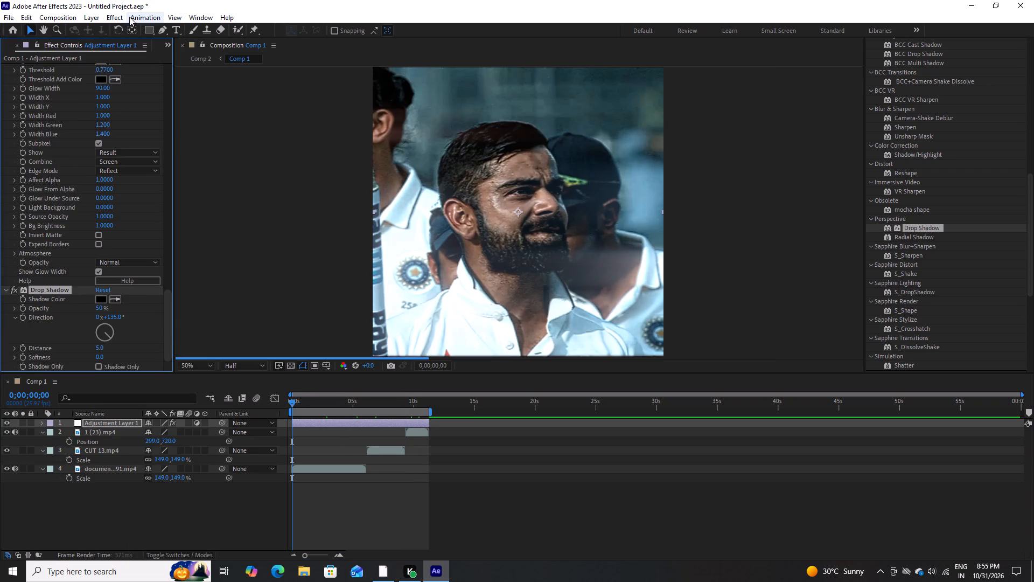
{"action": "left_click", "coordinate": [129, 17]}
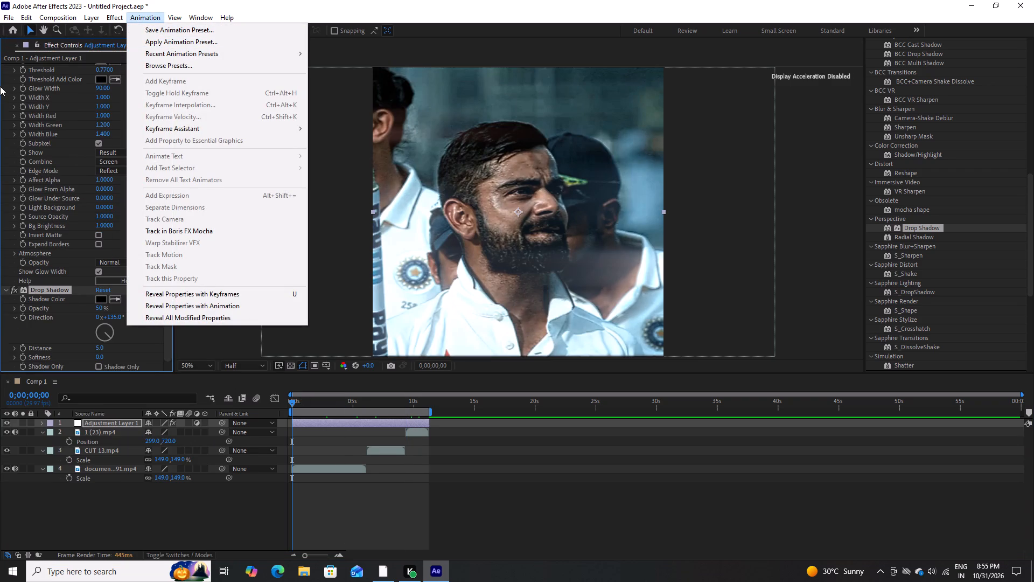
{"action": "right_click", "coordinate": [9, 155]}
{"action": "scroll", "coordinate": [17, 80], "scroll_direction": "up", "scroll_amount": 3}
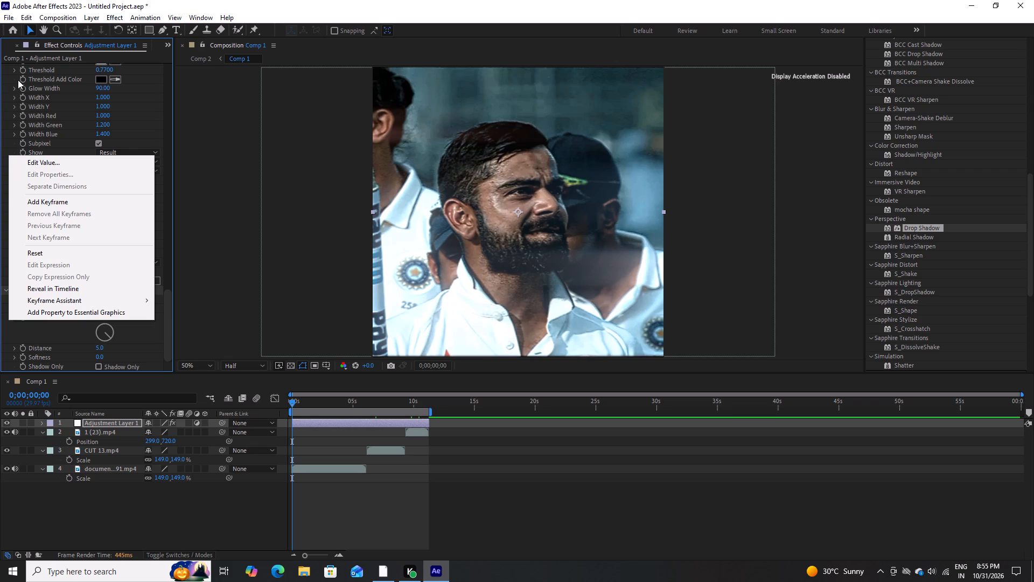
{"action": "scroll", "coordinate": [18, 80], "scroll_direction": "up", "scroll_amount": 3}
{"action": "left_click", "coordinate": [18, 80]}
{"action": "scroll", "coordinate": [18, 80], "scroll_direction": "up", "scroll_amount": 5}
{"action": "scroll", "coordinate": [18, 80], "scroll_direction": "down", "scroll_amount": 1}
{"action": "scroll", "coordinate": [18, 80], "scroll_direction": "up", "scroll_amount": 3}
{"action": "scroll", "coordinate": [18, 80], "scroll_direction": "down", "scroll_amount": 1}
{"action": "scroll", "coordinate": [18, 80], "scroll_direction": "up", "scroll_amount": 4}
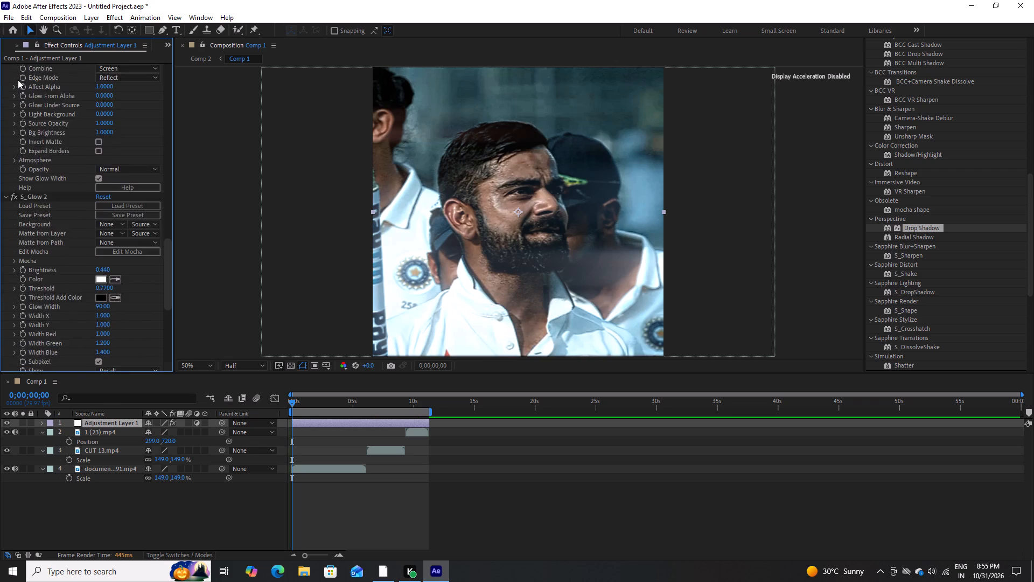
{"action": "scroll", "coordinate": [18, 80], "scroll_direction": "up", "scroll_amount": 3}
{"action": "scroll", "coordinate": [18, 80], "scroll_direction": "down", "scroll_amount": 1}
{"action": "scroll", "coordinate": [18, 80], "scroll_direction": "up", "scroll_amount": 12}
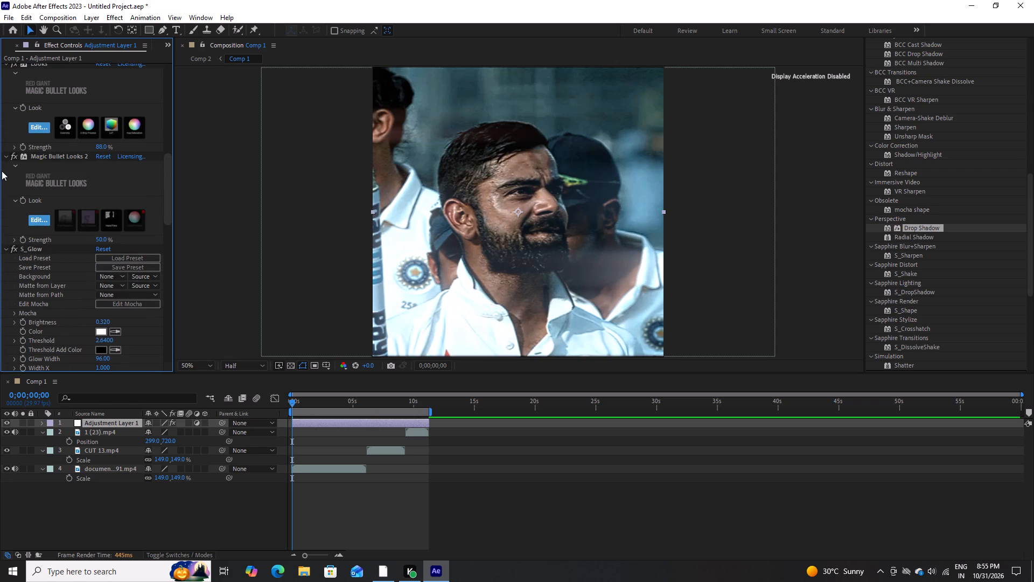
{"action": "right_click", "coordinate": [10, 172]}
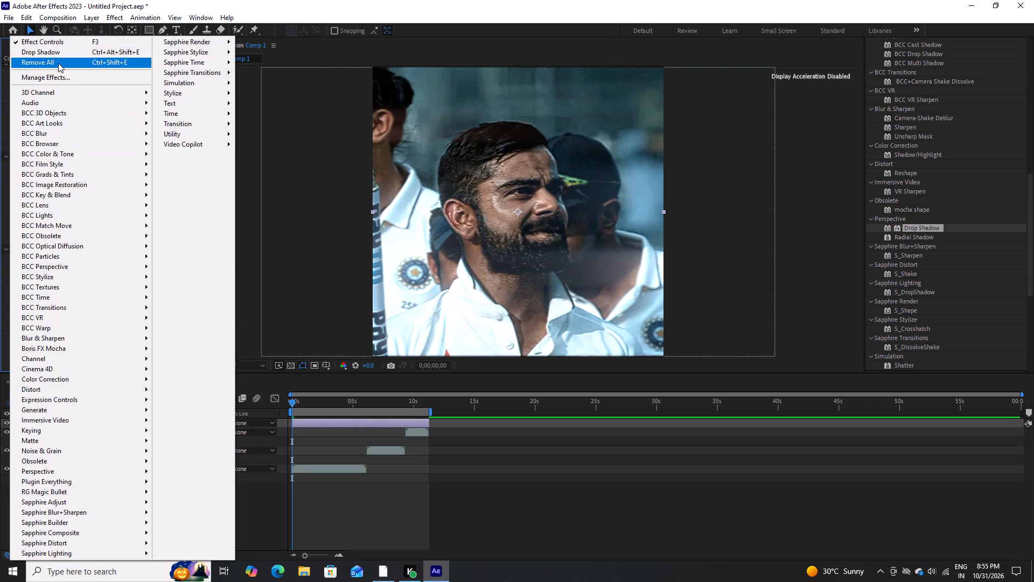
{"action": "left_click", "coordinate": [58, 63]}
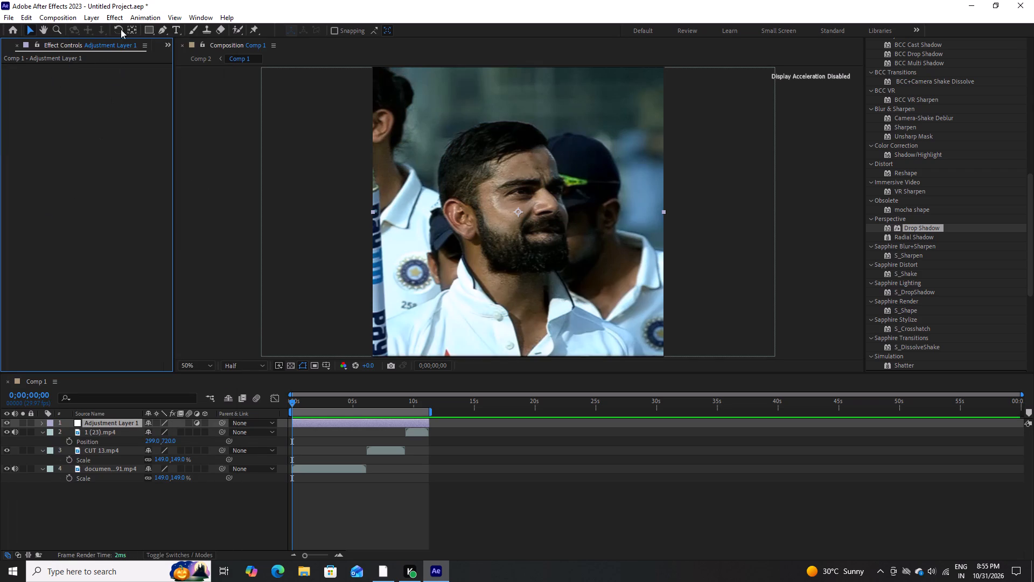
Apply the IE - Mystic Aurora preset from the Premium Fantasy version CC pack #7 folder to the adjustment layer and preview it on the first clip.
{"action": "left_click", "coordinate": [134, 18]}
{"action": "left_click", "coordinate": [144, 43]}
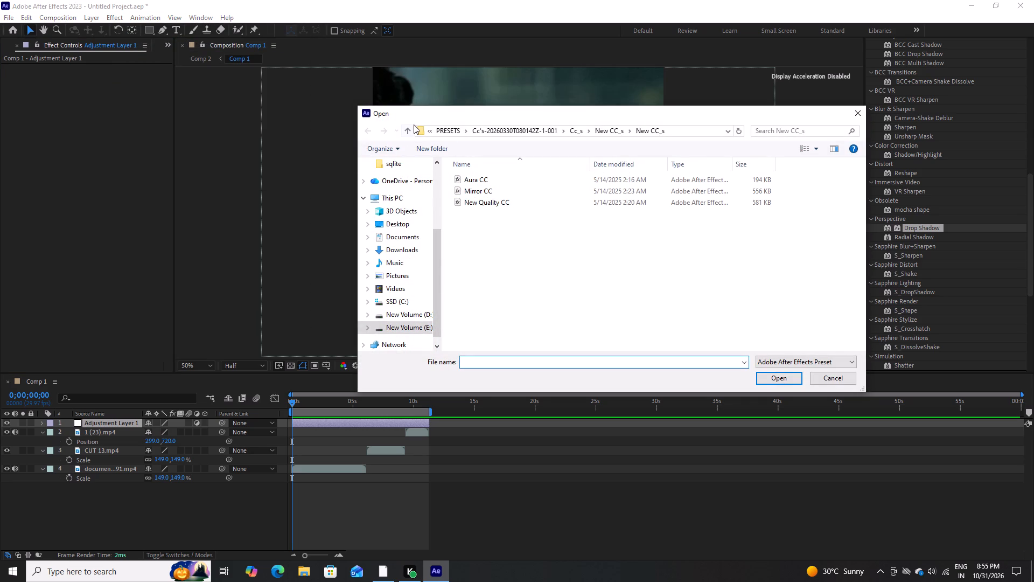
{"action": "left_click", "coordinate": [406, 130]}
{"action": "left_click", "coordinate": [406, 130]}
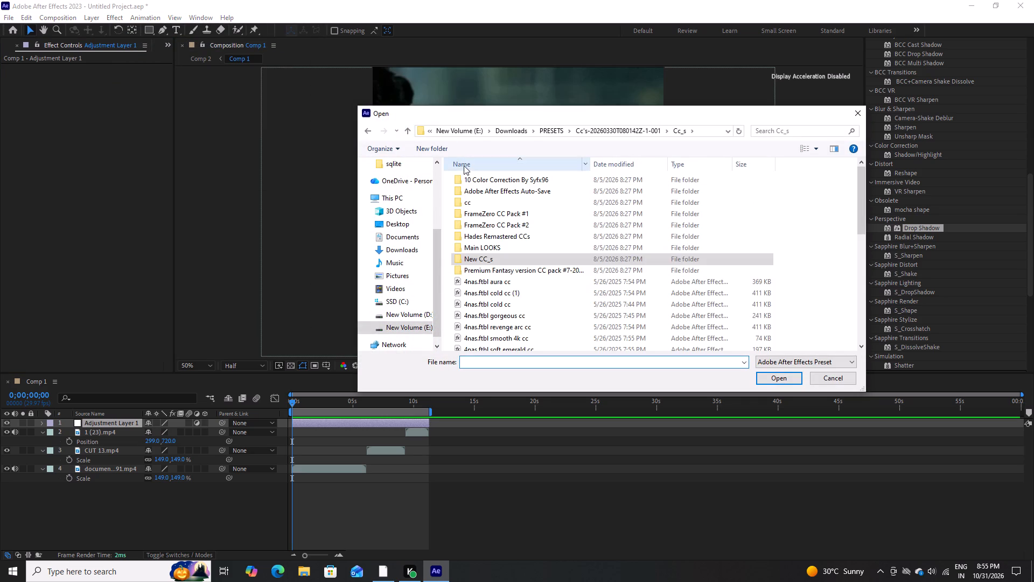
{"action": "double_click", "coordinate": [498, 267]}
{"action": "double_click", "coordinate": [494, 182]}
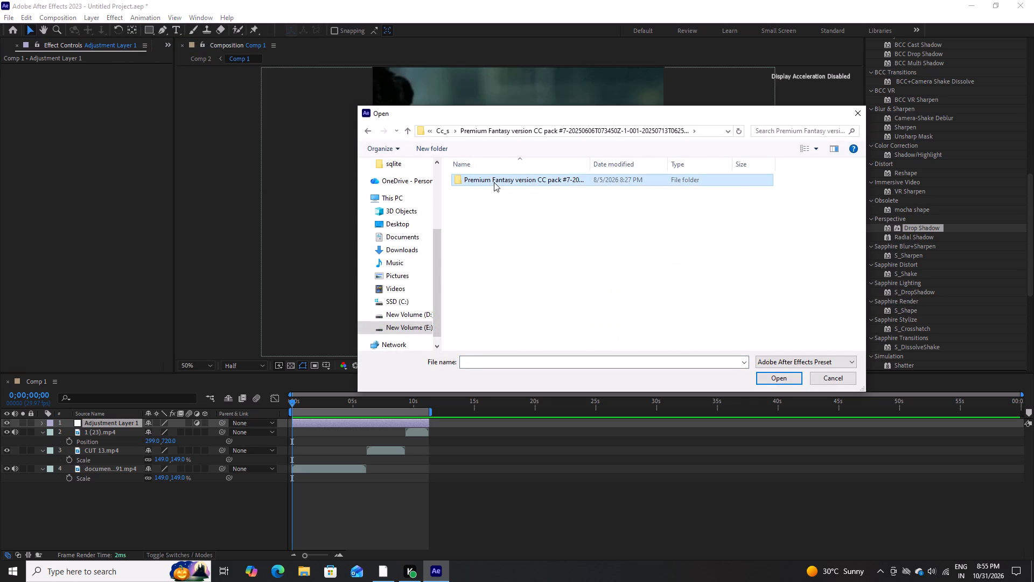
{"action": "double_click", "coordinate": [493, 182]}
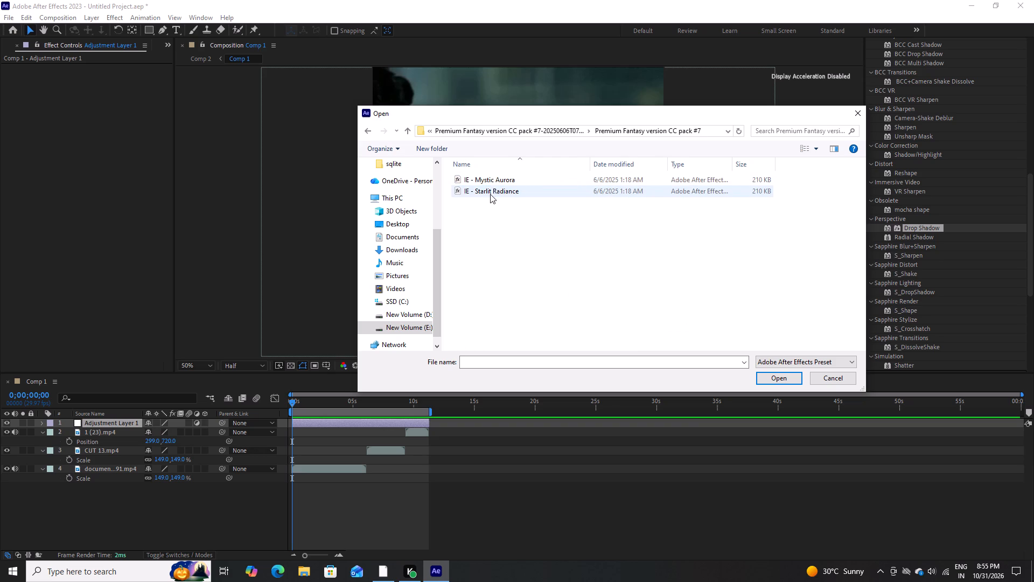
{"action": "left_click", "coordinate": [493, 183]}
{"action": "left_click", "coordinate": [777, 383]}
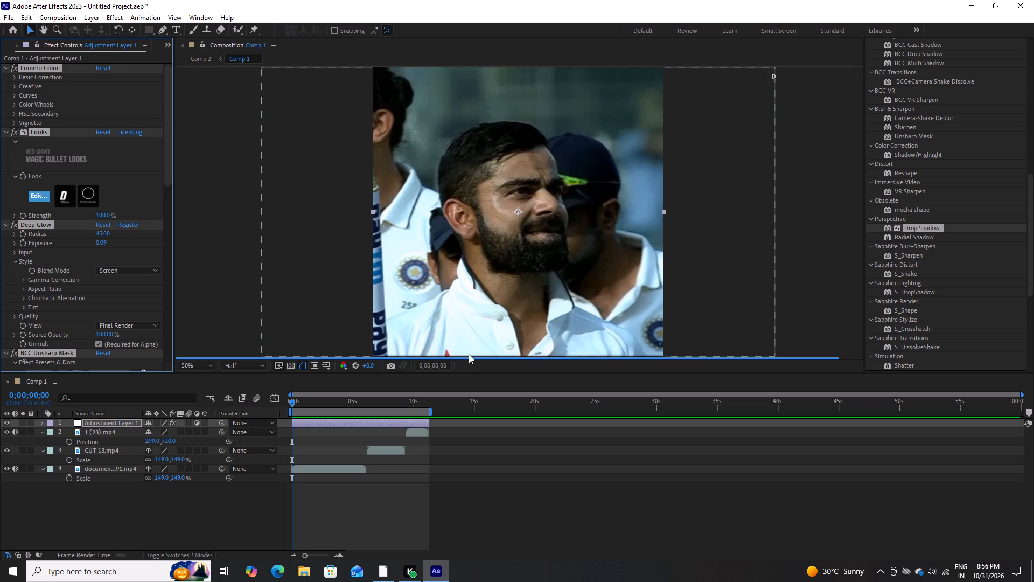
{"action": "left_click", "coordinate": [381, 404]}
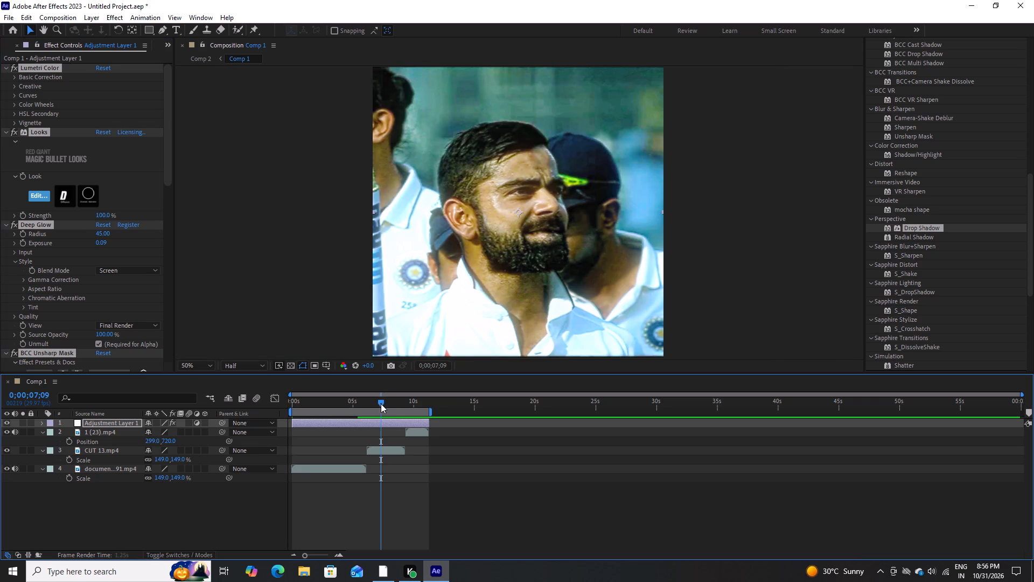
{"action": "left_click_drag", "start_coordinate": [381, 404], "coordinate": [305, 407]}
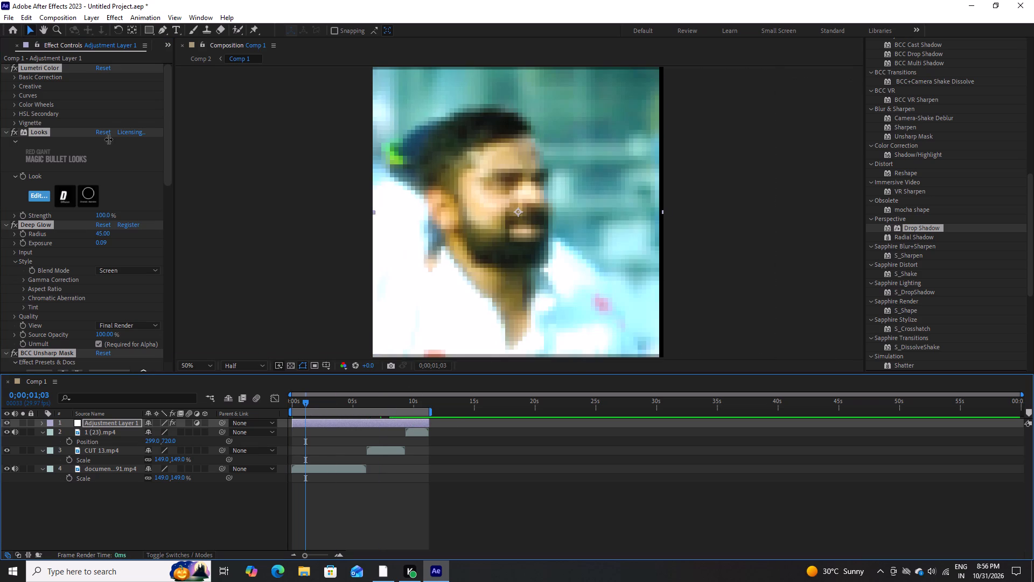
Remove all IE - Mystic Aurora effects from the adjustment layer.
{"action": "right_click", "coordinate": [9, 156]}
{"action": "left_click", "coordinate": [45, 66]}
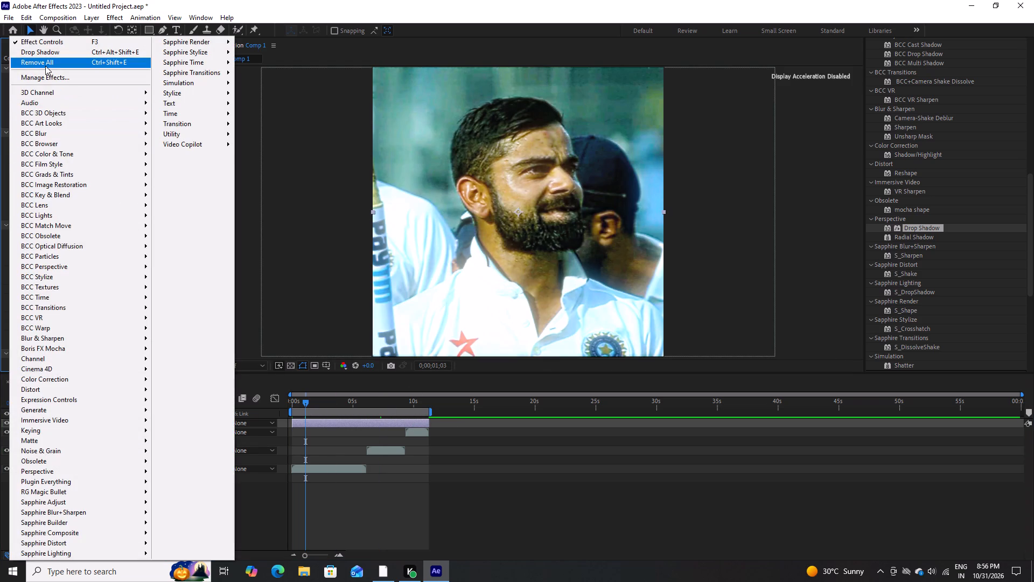
Apply the IE - Starlit Radiance animation preset to the adjustment layer and preview it on the CUT 13.mp4 and 1 (23).mp4 clips.
{"action": "left_click", "coordinate": [142, 15]}
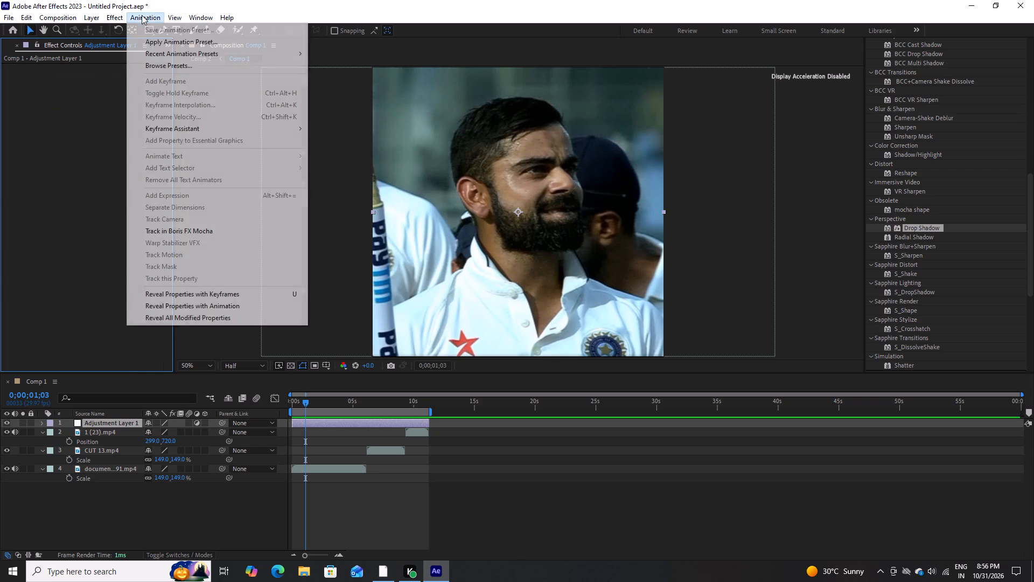
{"action": "left_click", "coordinate": [156, 43]}
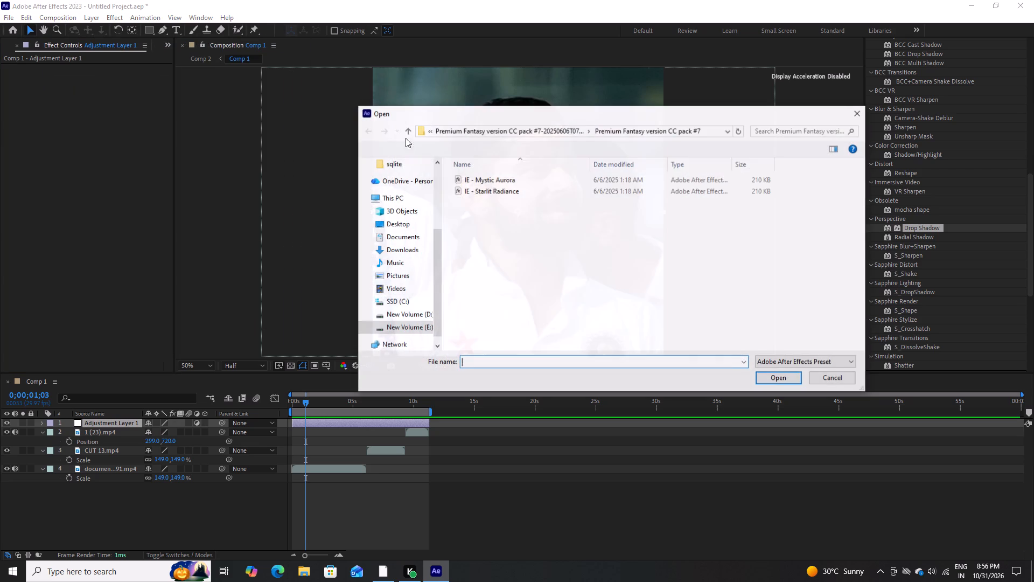
{"action": "left_click", "coordinate": [481, 198]}
{"action": "left_click", "coordinate": [484, 192]}
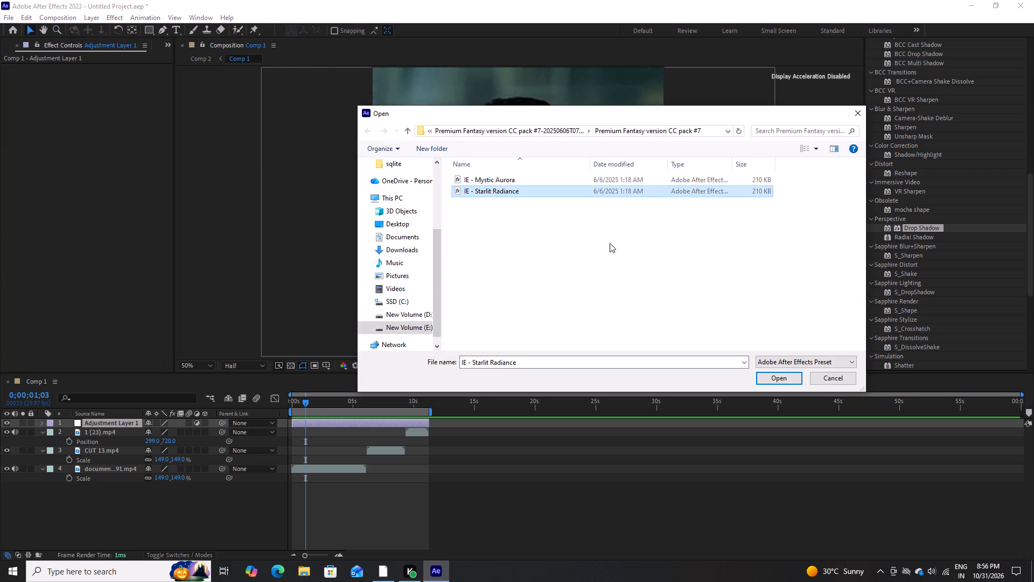
{"action": "left_click", "coordinate": [769, 373]}
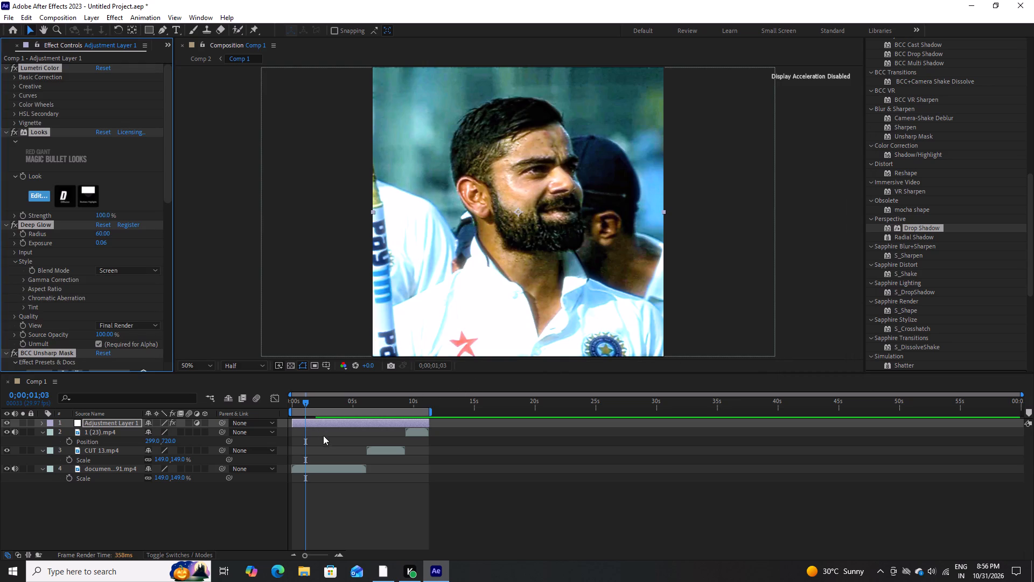
{"action": "left_click", "coordinate": [386, 410]}
{"action": "left_click", "coordinate": [382, 406]}
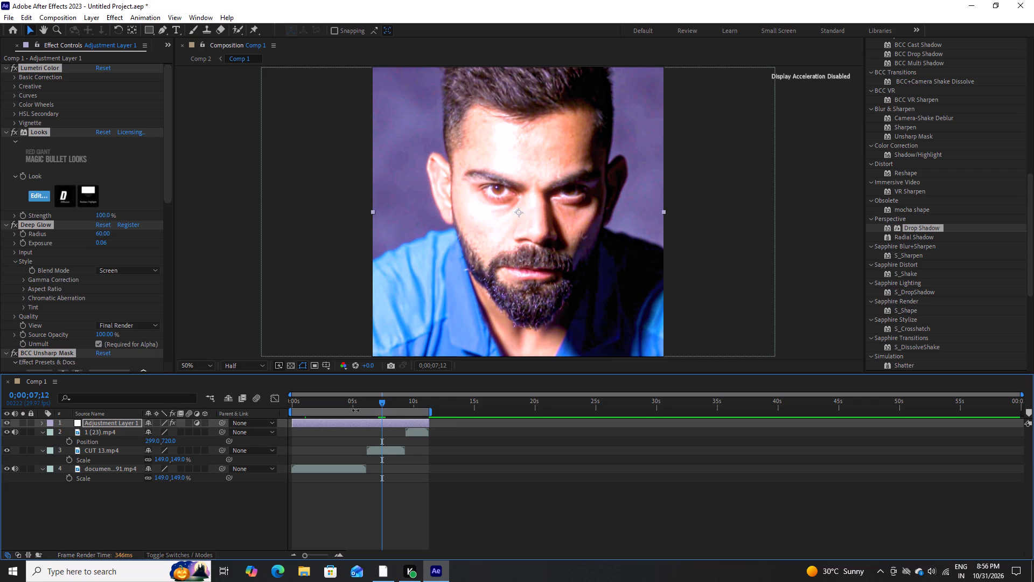
{"action": "left_click", "coordinate": [424, 402]}
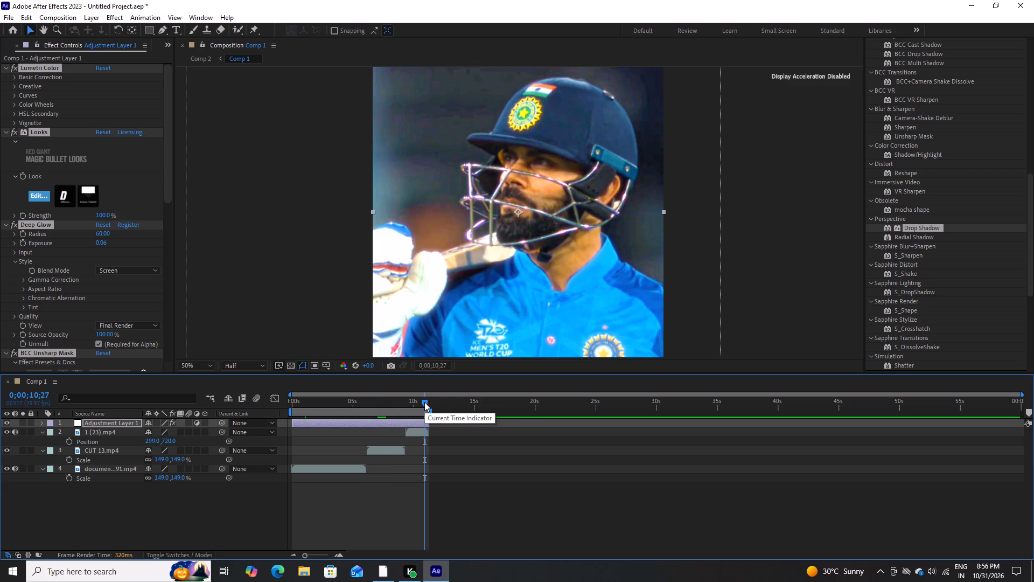
Close the project and quit the application.
{"action": "left_click", "coordinate": [1018, 0]}
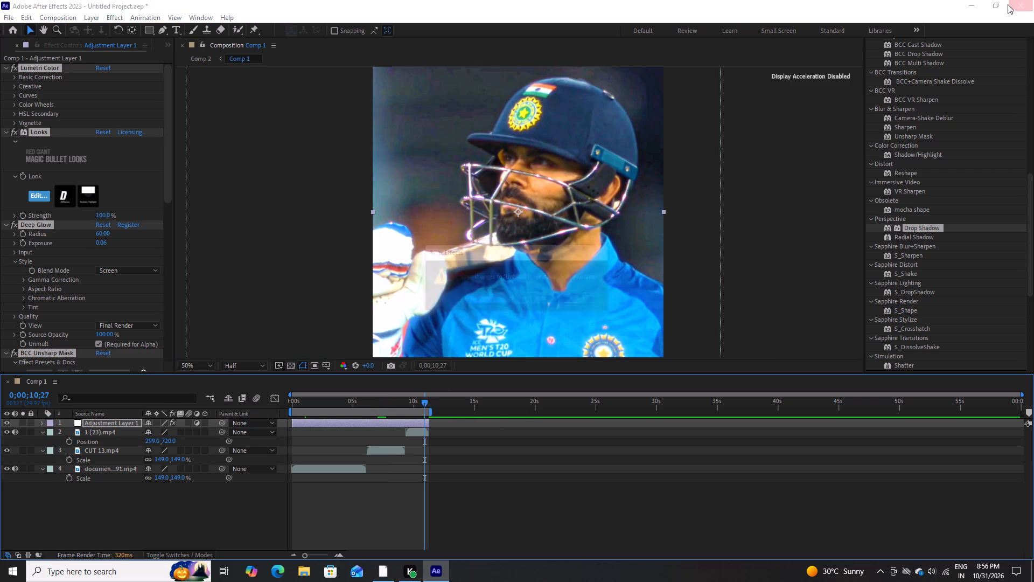
{"action": "left_click", "coordinate": [526, 300]}
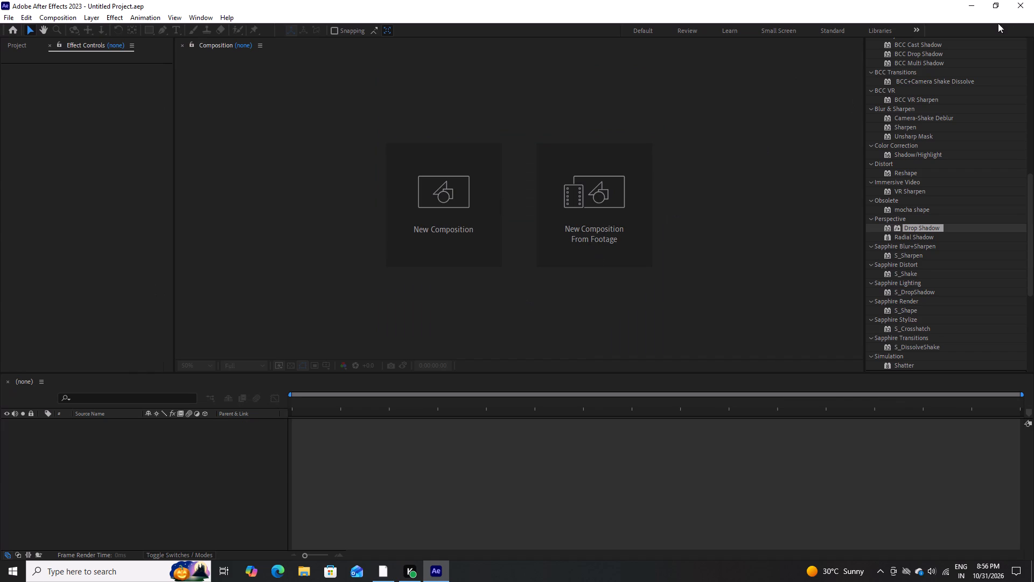
{"action": "left_click", "coordinate": [1015, 5]}
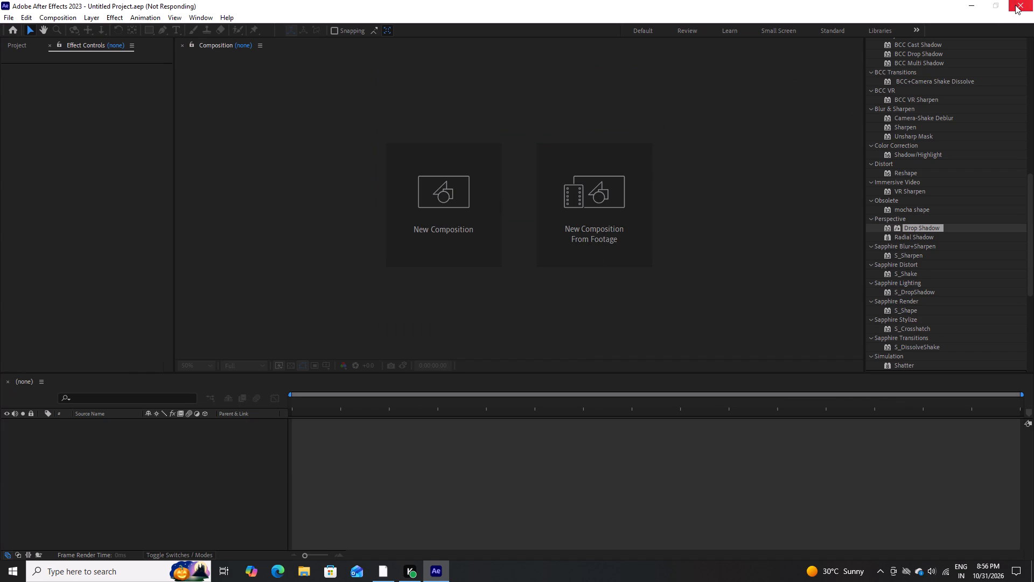